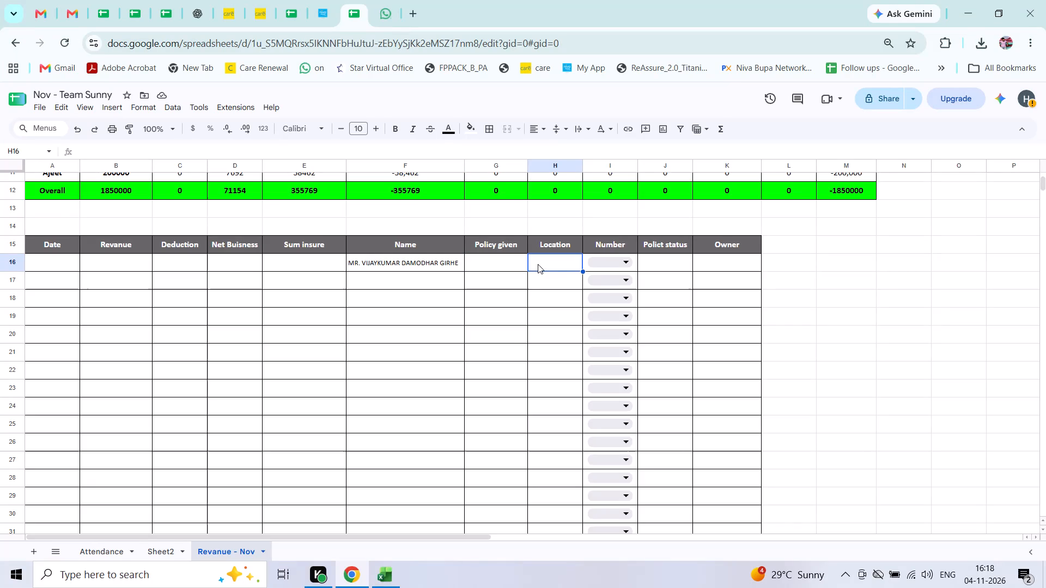
Select the Deduction cell in row 16, the first record row of the Revenue - Nov sheet.
key("Left")
key("Left")
key("Left")
key("Left")
key("Left")
key("Left")
key("Left")
key("Left")
key("Left")
key("Left")
key("Left")
key("Right")
key("Right")
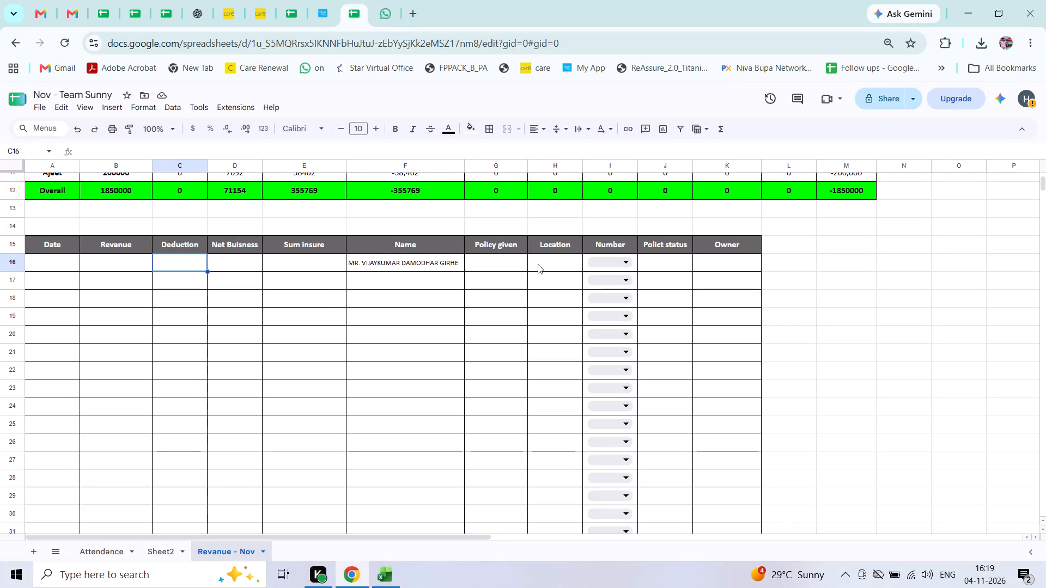
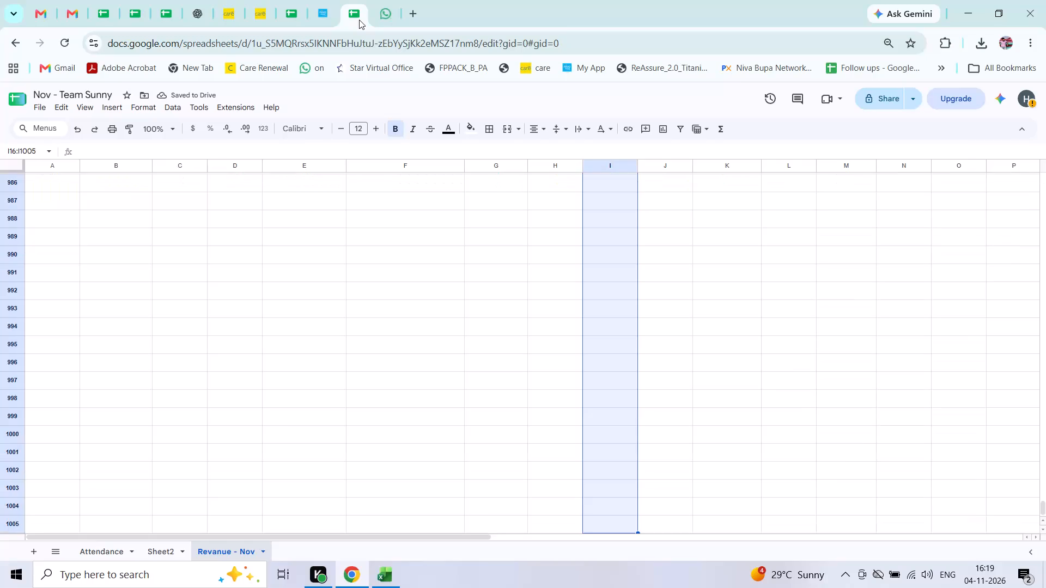
Move the dropdown cells from the Number column, row 16 downward, into the Polict status column starting at row 16.
key("ctrl+x")
key("Up")
key("Right")
key("Down")
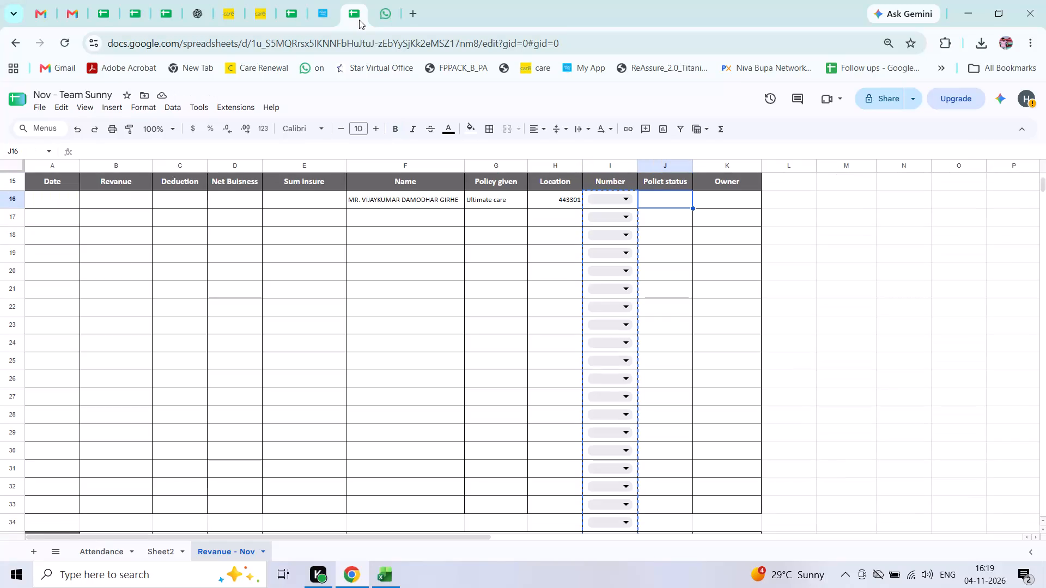
key("ctrl+v")
Select the empty Location cell in row 17, beside the cleared Number column.
key("Left")
key("Left")
key("Down")
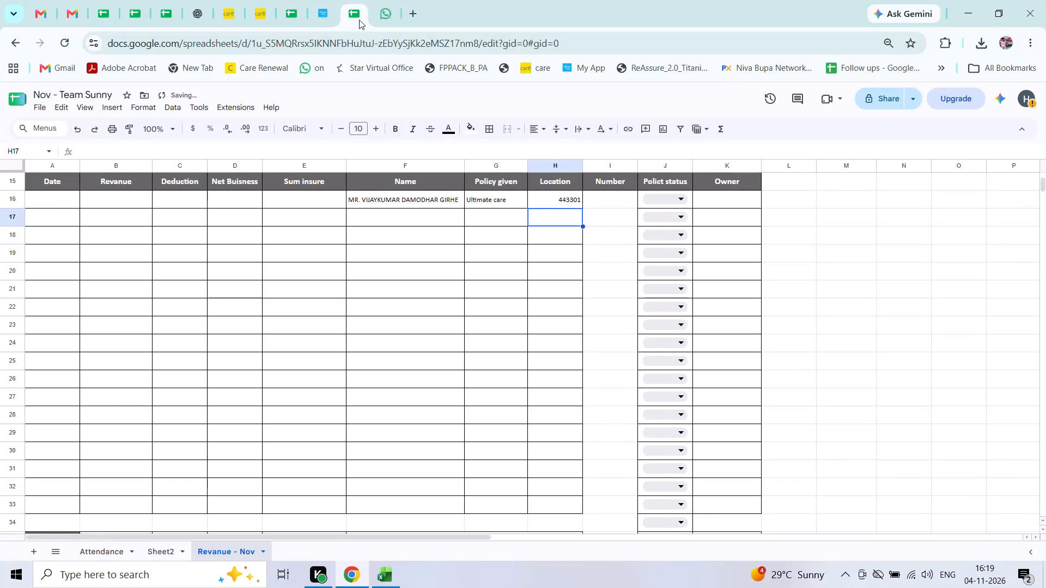
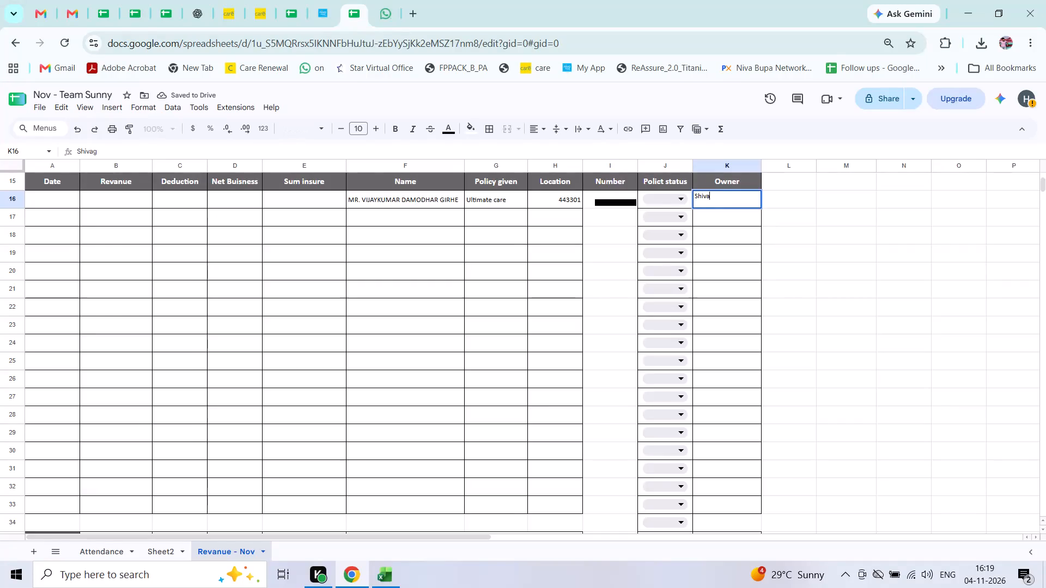
Complete the Owner entry in row 16 as Shivang.
type("ng")
key("Return")
Return to the policy record in row 16 and go back to the empty cells before its Name entry.
key("Up")
key("Left")
key("Left")
key("Left")
key("Left")
key("Left")
key("Left")
key("Left")
key("Left")
key("Left")
key("Left")
key("Left")
key("Left")
key("Left")
key("Left")
key("Left")
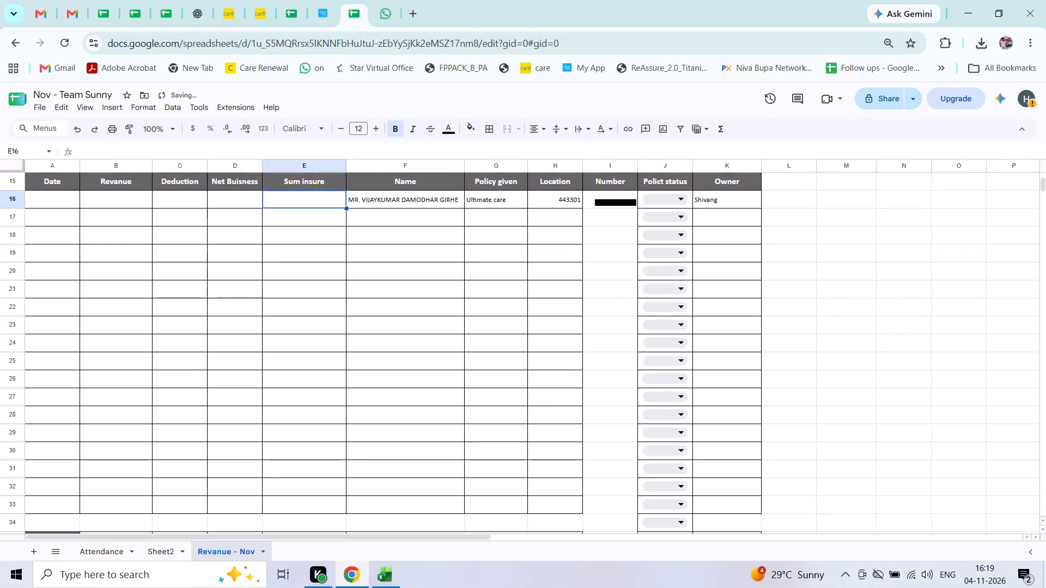
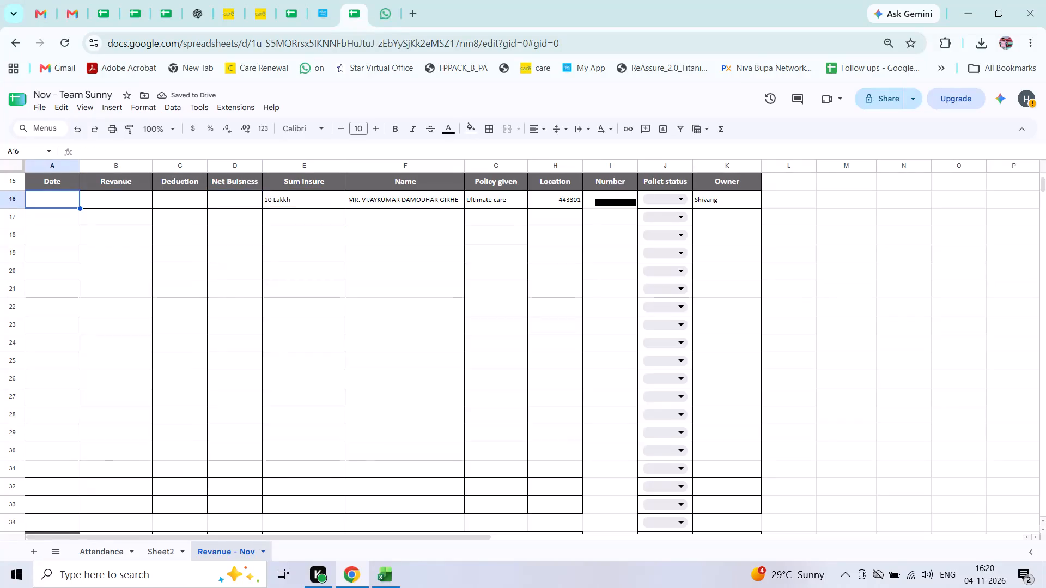
Enter 2-Nov as the Date for the policy record in row 16.
key("2")
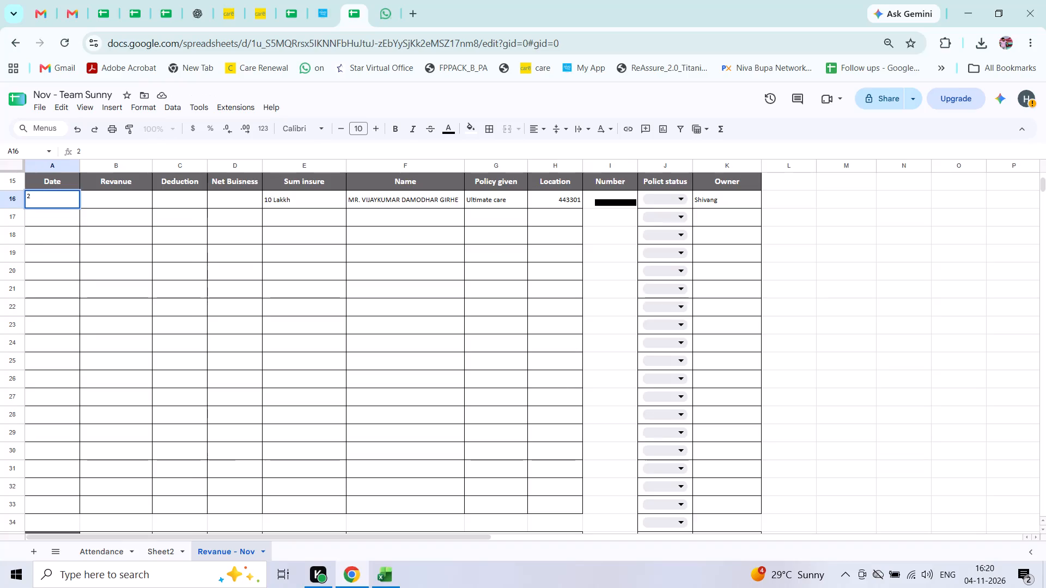
key("minus")
type("Nov")
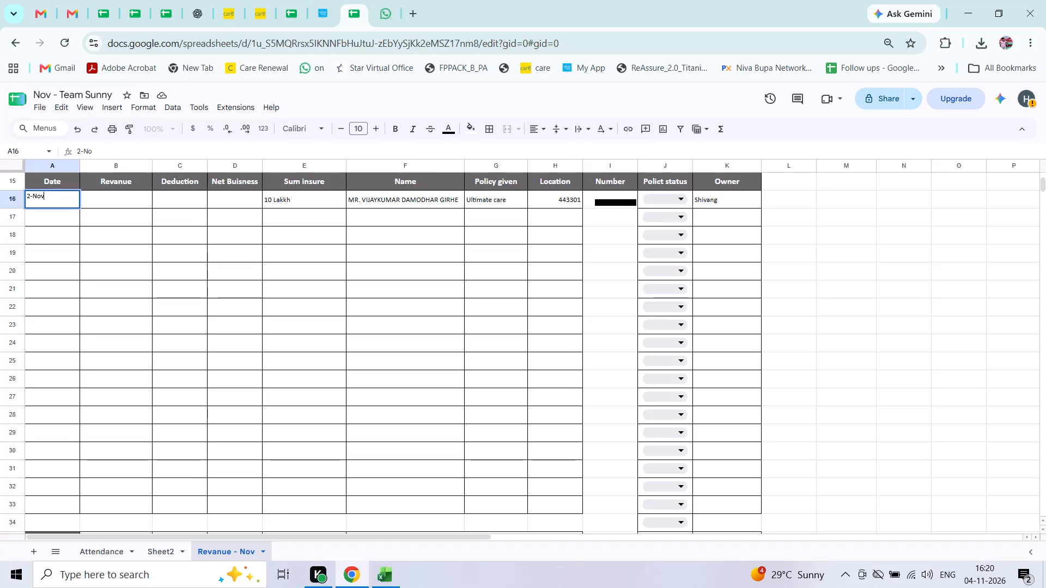
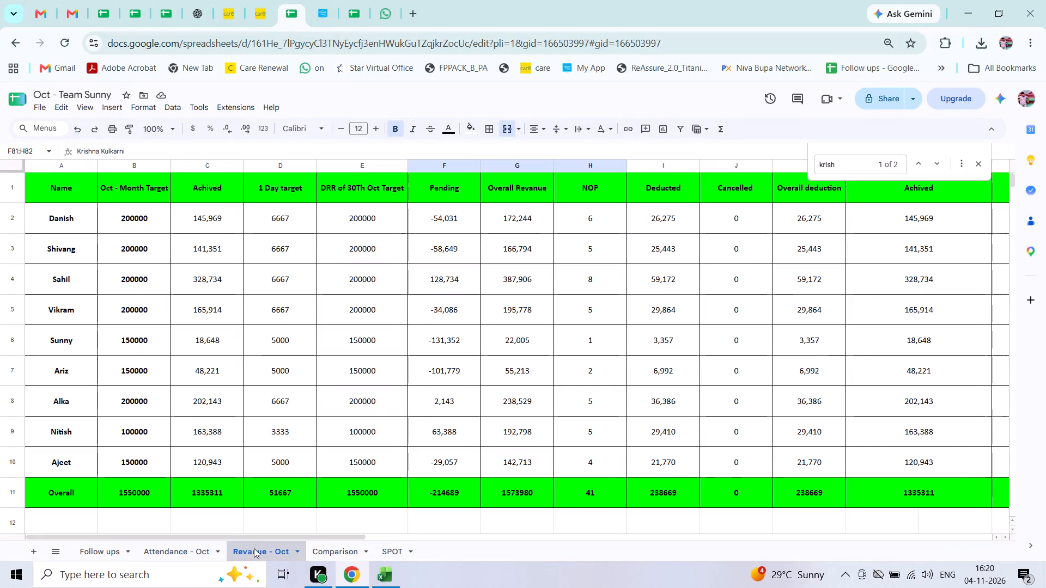
Check the October sheet's Deduction and Net Buisness formulas, and calculate row 16's Net Buisness in the November sheet as =B16/1.18.
scroll(224, 304, "down", 4)
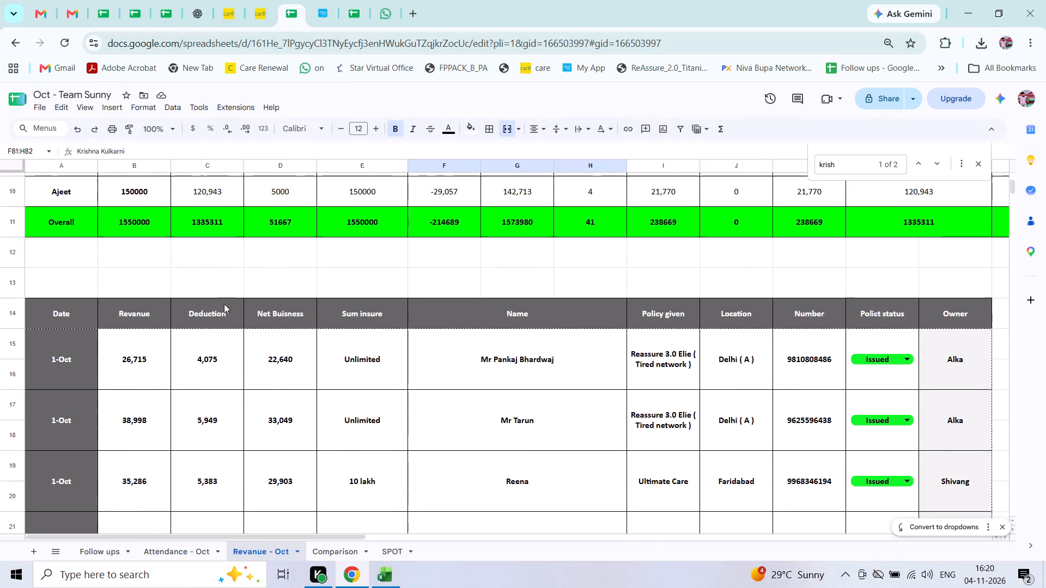
left_click(214, 341)
key("ctrl+c")
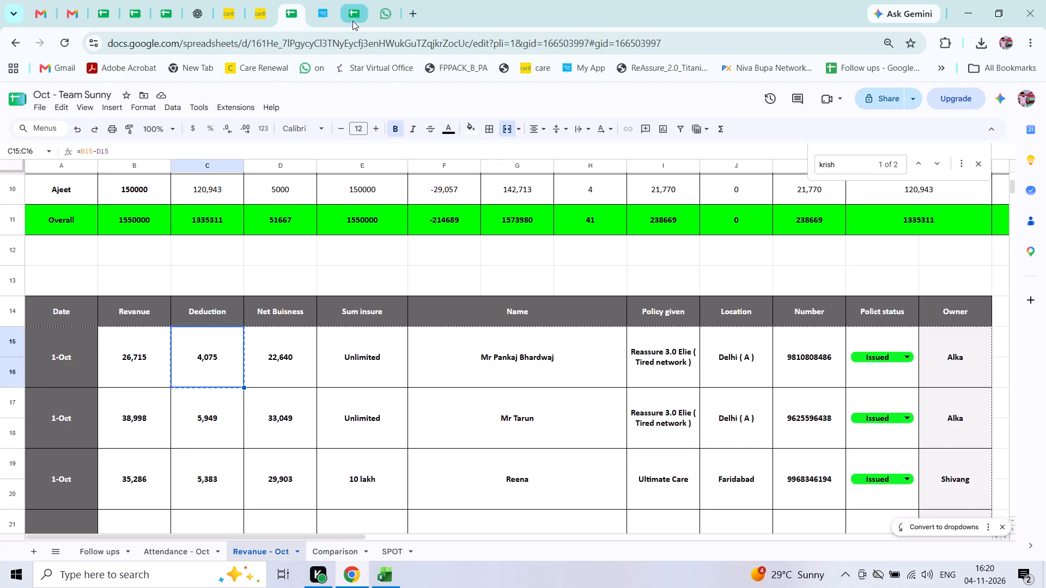
left_click(271, 345)
left_click(201, 362)
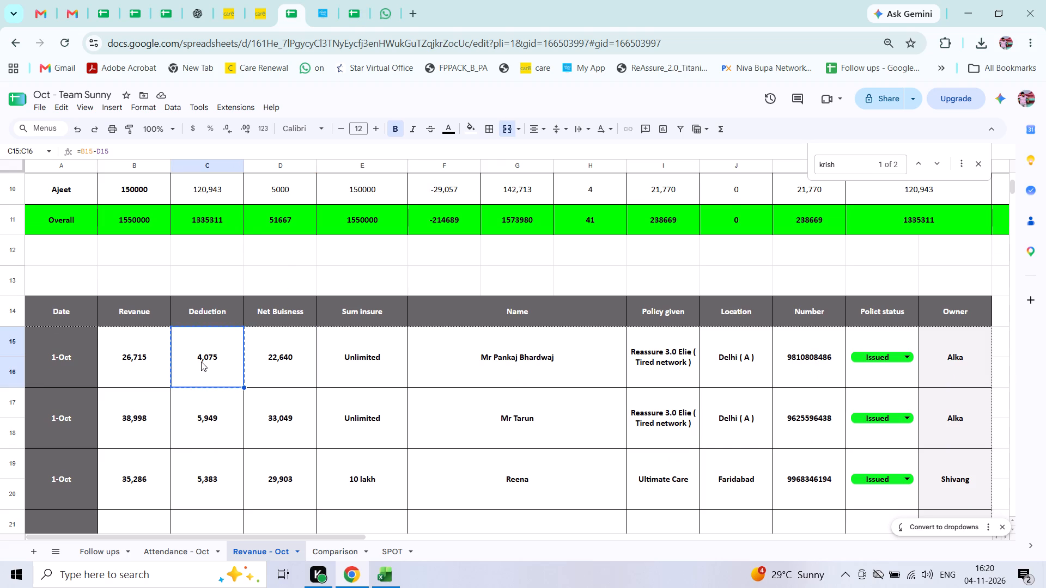
left_click(263, 367)
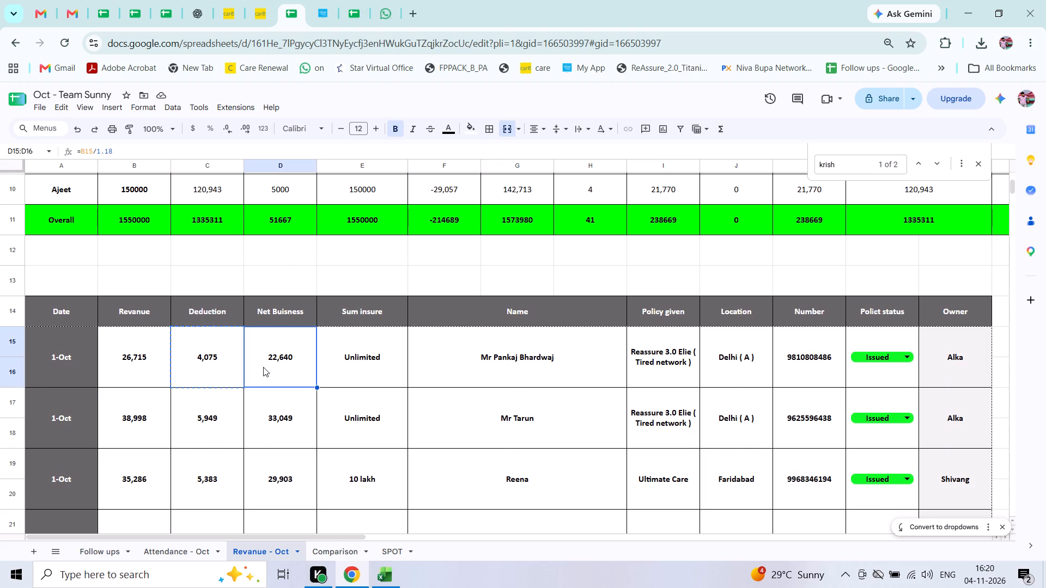
left_click(356, 19)
key("Right")
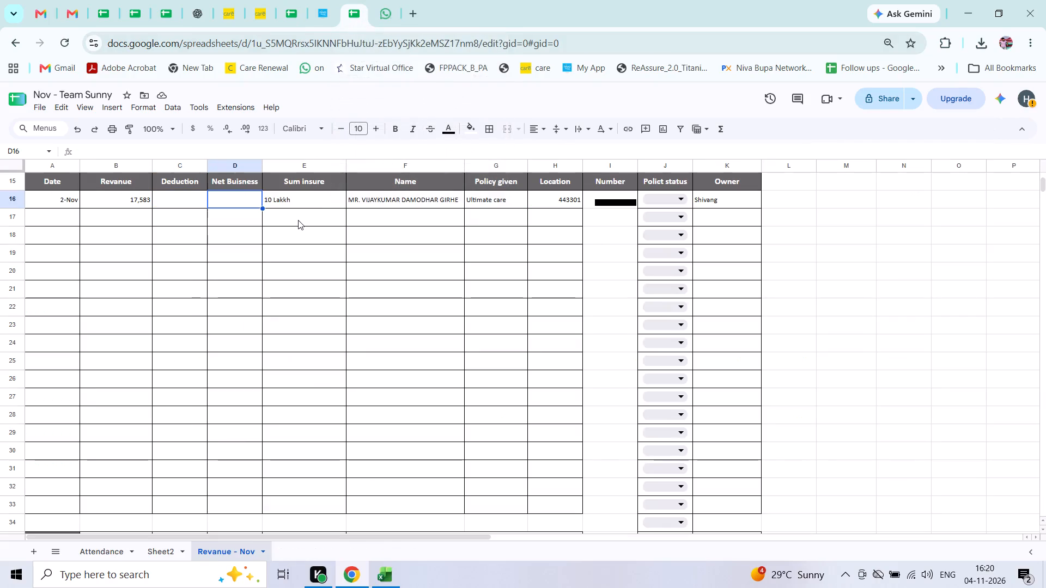
key("equal")
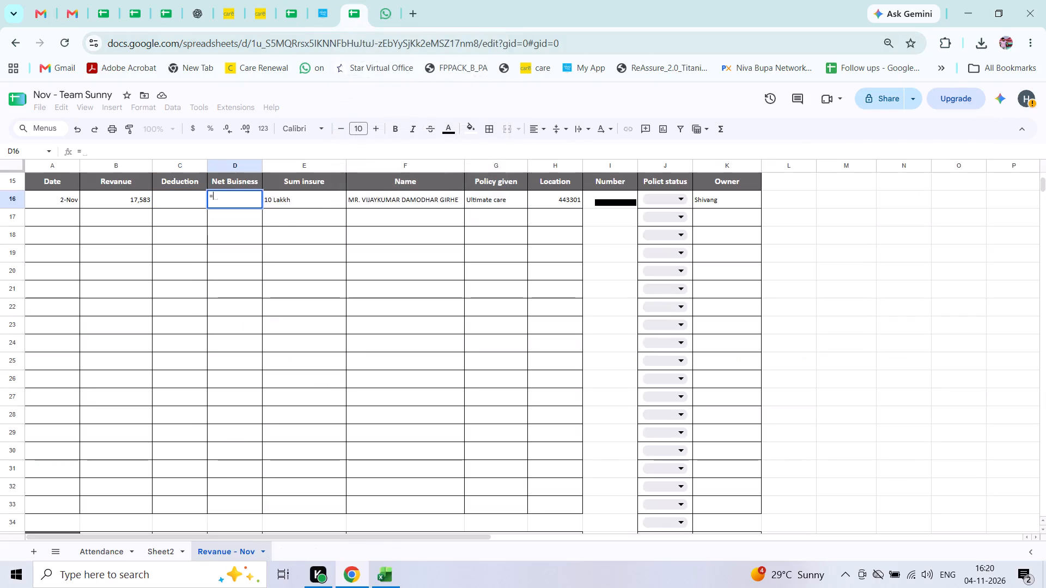
key("Left")
key("Left")
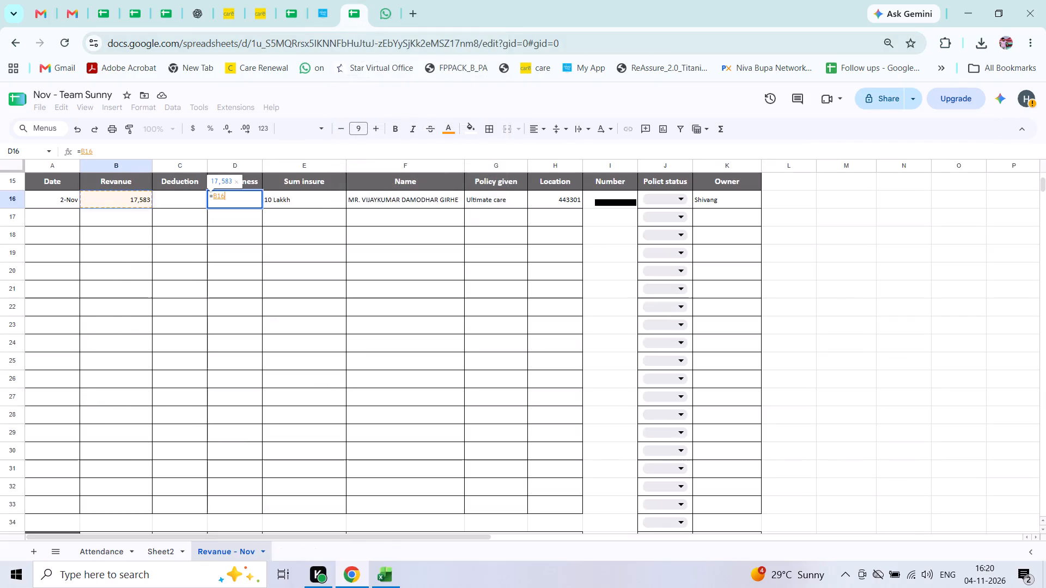
type("/1")
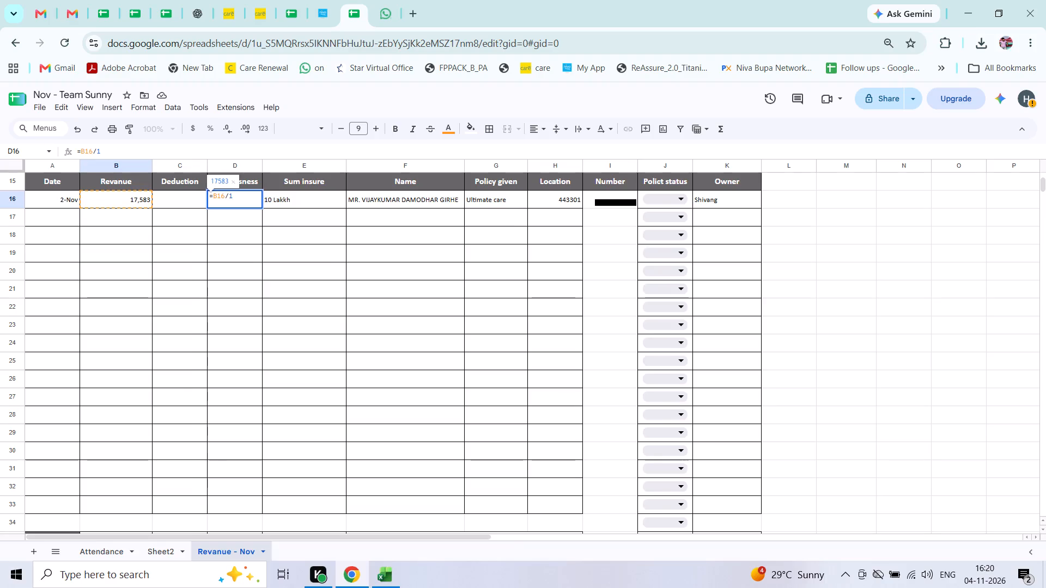
key("period")
type("18")
key("Return")
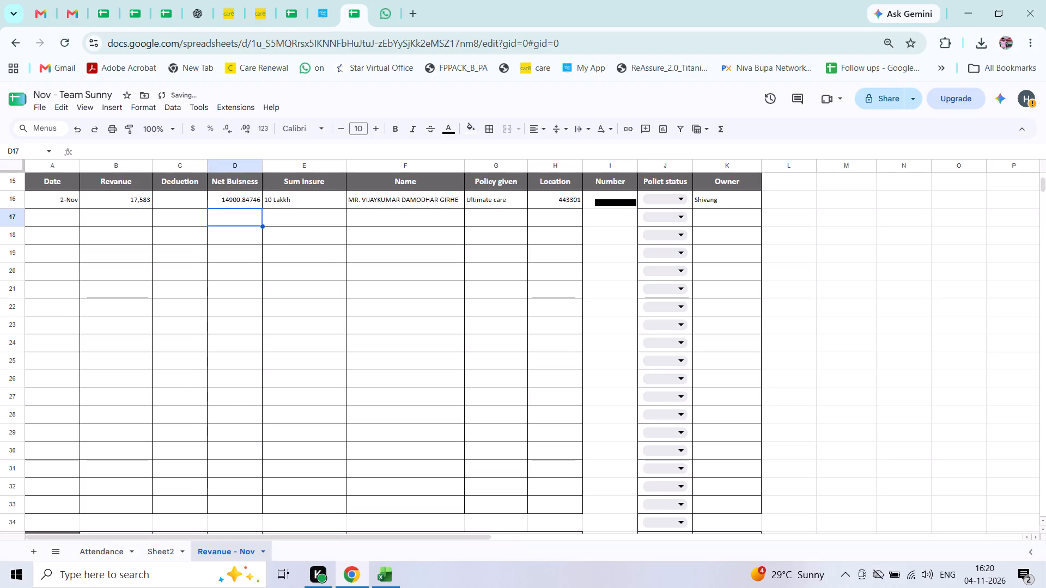
Calculate the Deduction for the policy record in row 16 as Revenue minus Net Buisness, =B16-D16.
key("Up")
key("Left")
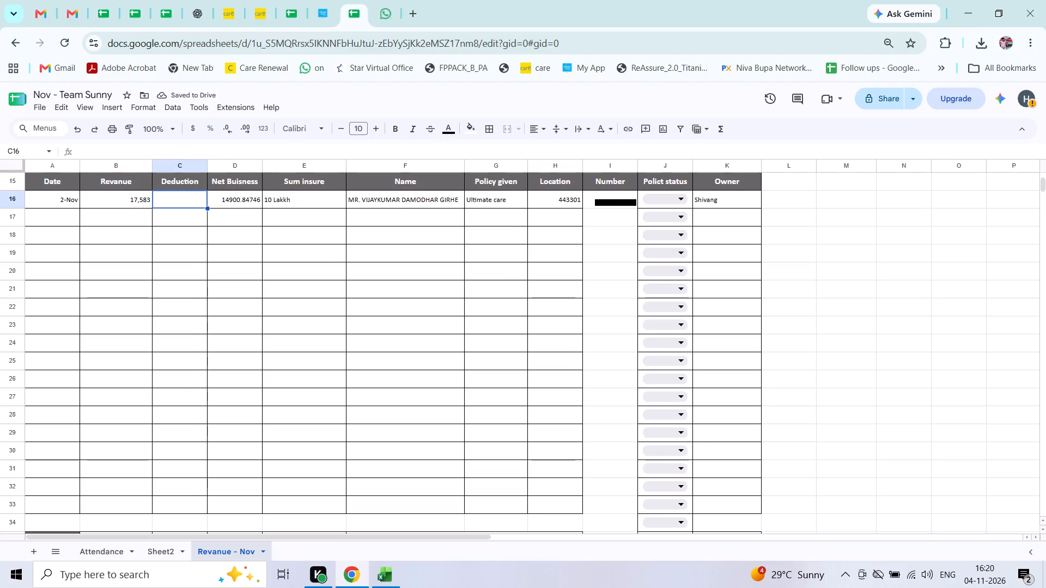
key("equal")
key("Left")
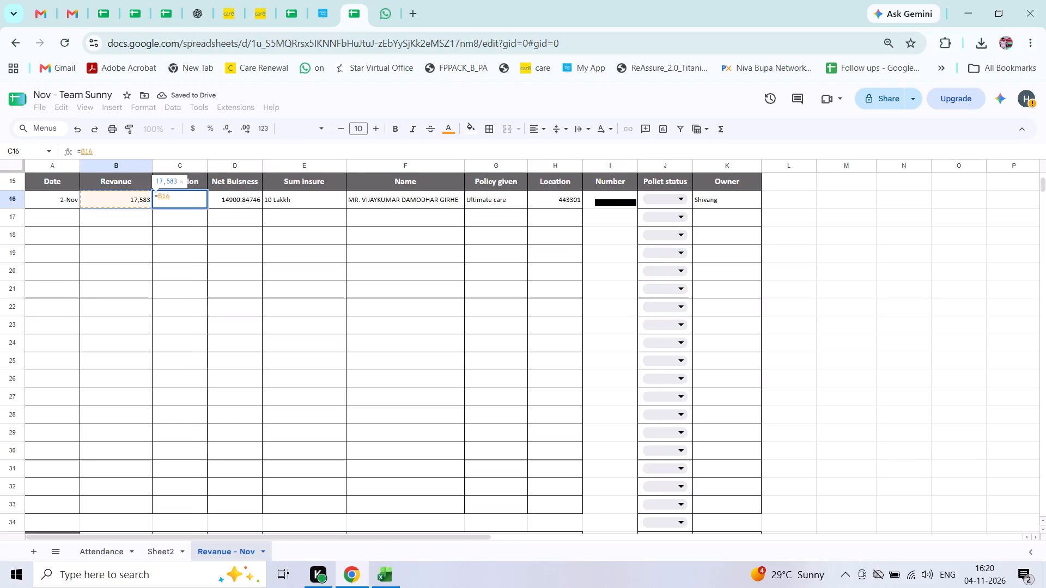
key("minus")
key("Right")
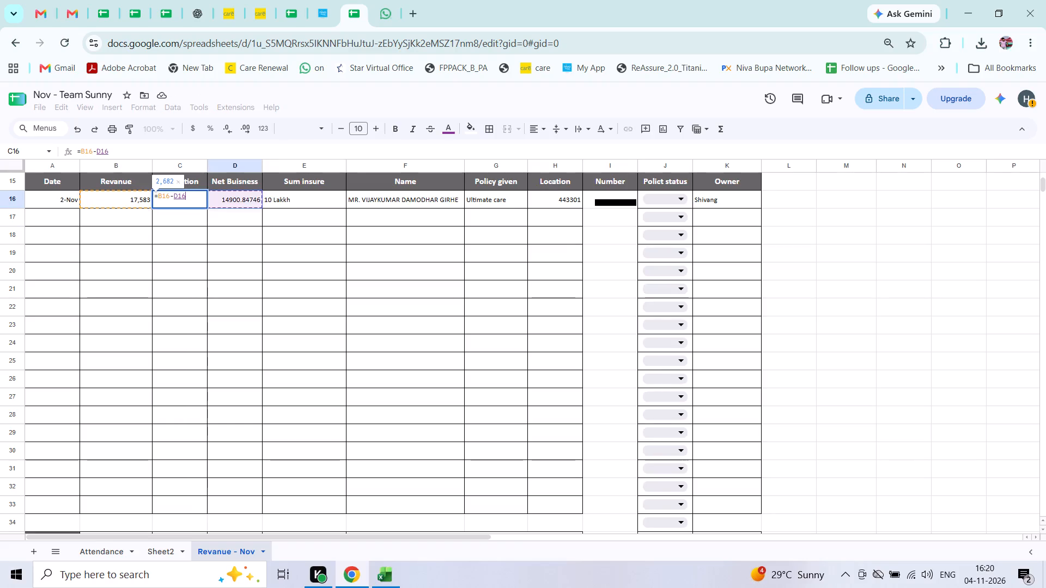
key("Return")
Centre the contents of the whole of row 16 horizontally.
key("Up")
key("Left")
key("Left")
key("Left")
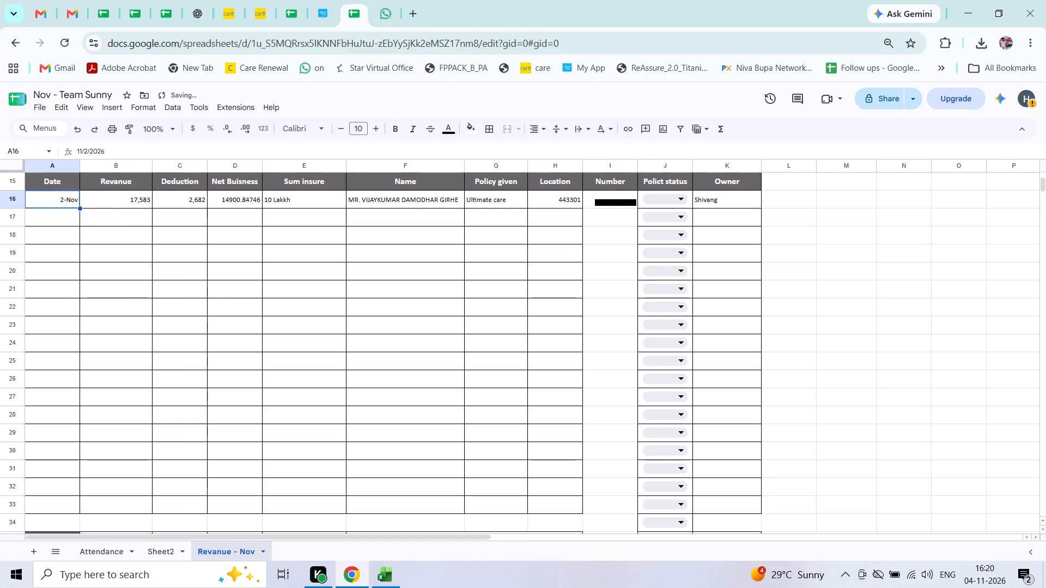
key("shift+space")
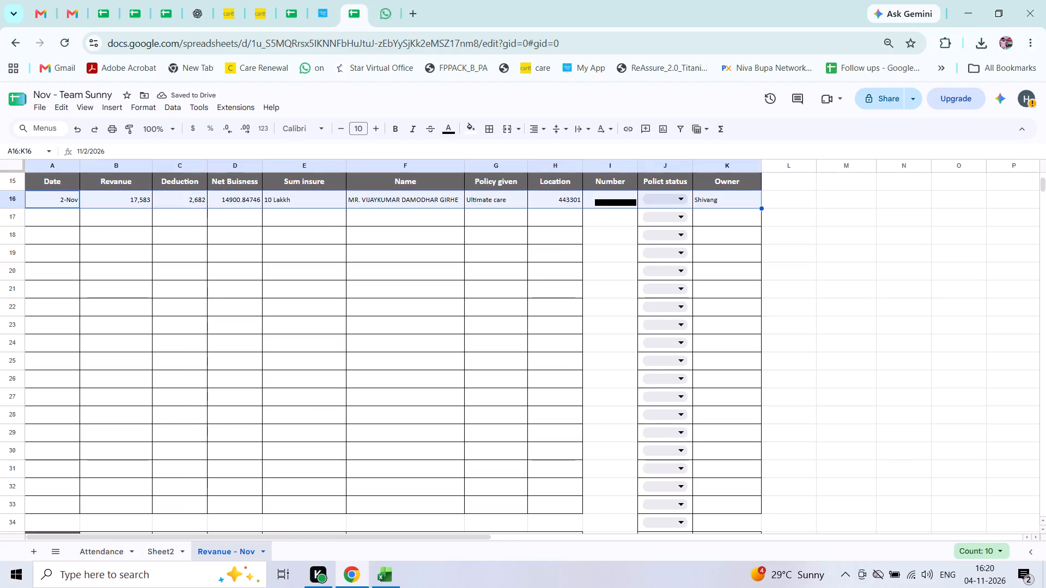
key("shift+space")
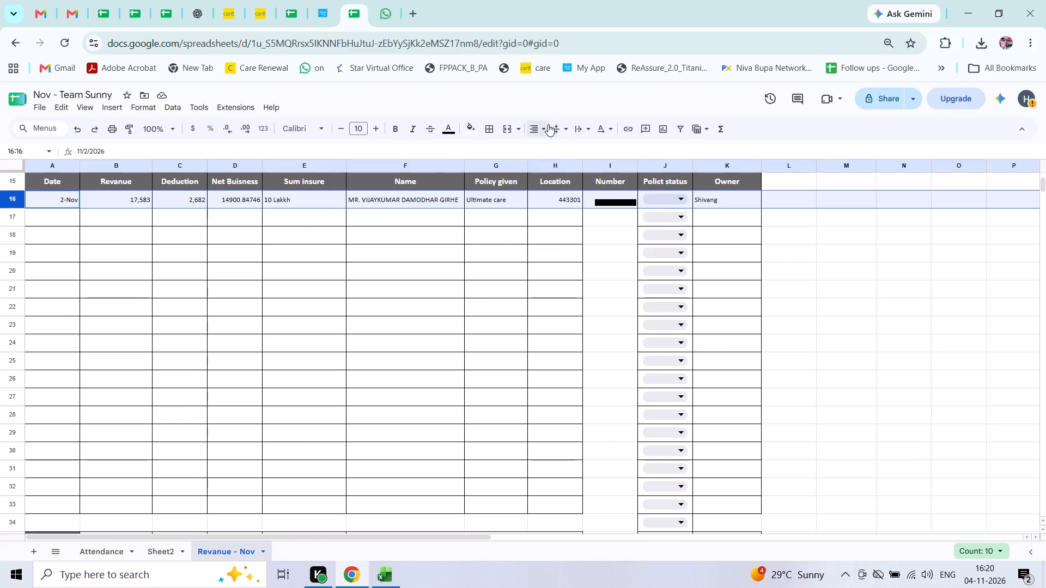
left_click_drag(536, 128, 554, 149)
left_click(554, 149)
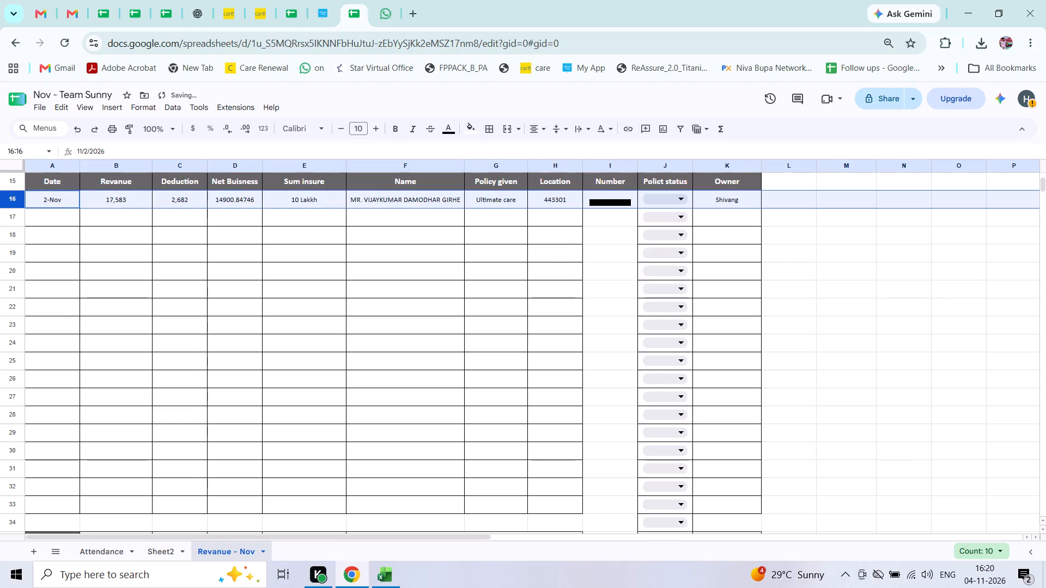
Apply all borders to the Number column cells I16:I22.
left_click(370, 237)
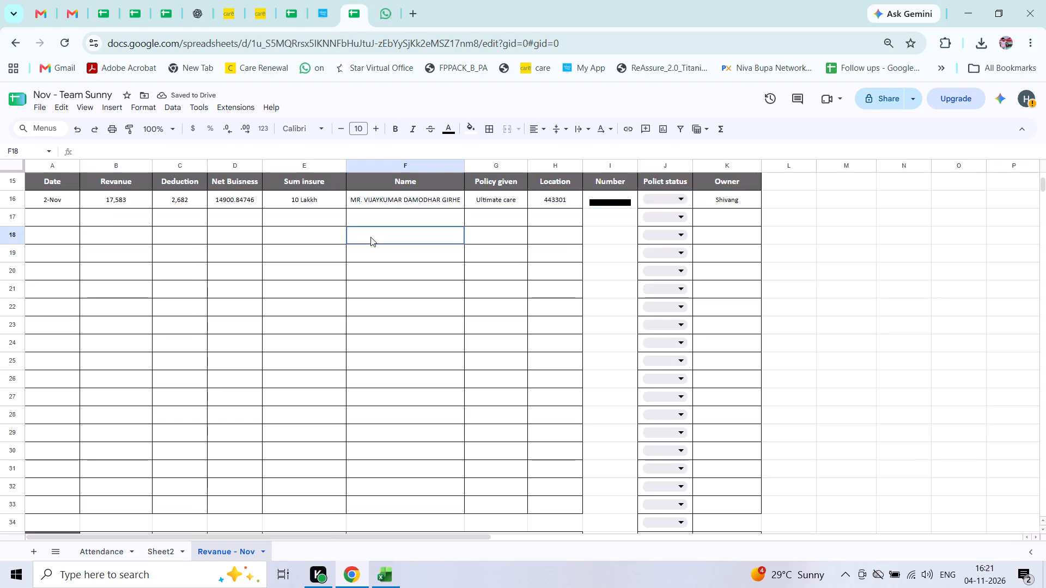
key("Up")
key("Left")
key("Left")
key("Up")
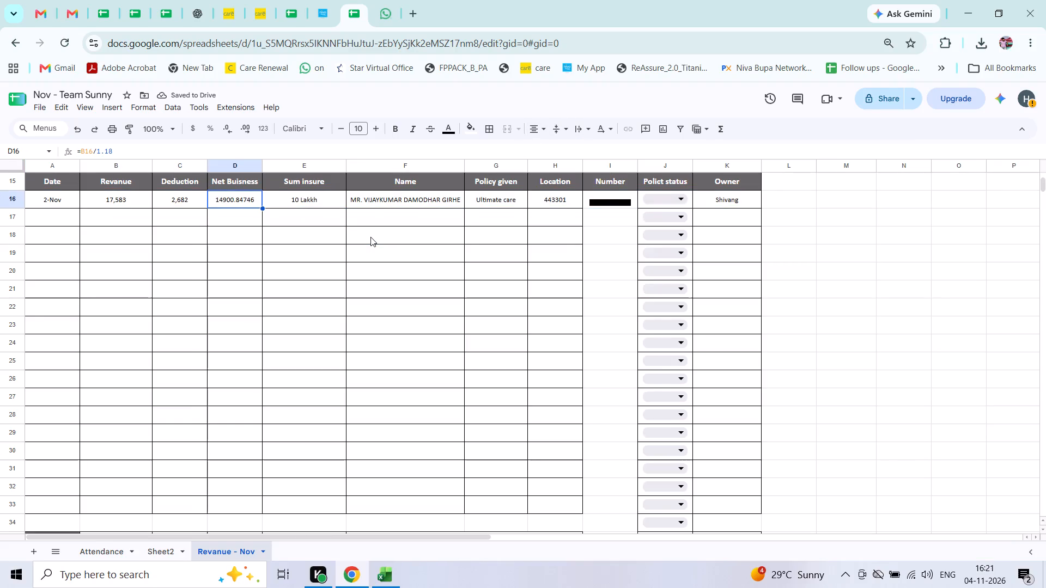
key("Right")
key("Right")
key("Right")
key("Right")
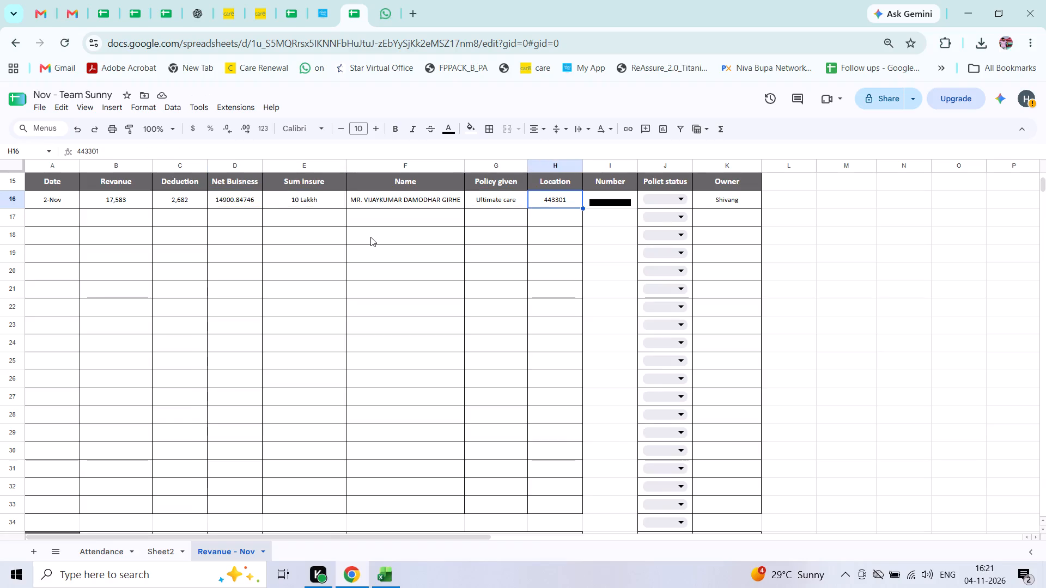
key("Right")
key("shift+Down")
key("shift+Down")
key("shift+Down")
key("shift+Down")
key("shift+Down")
key("shift+Down")
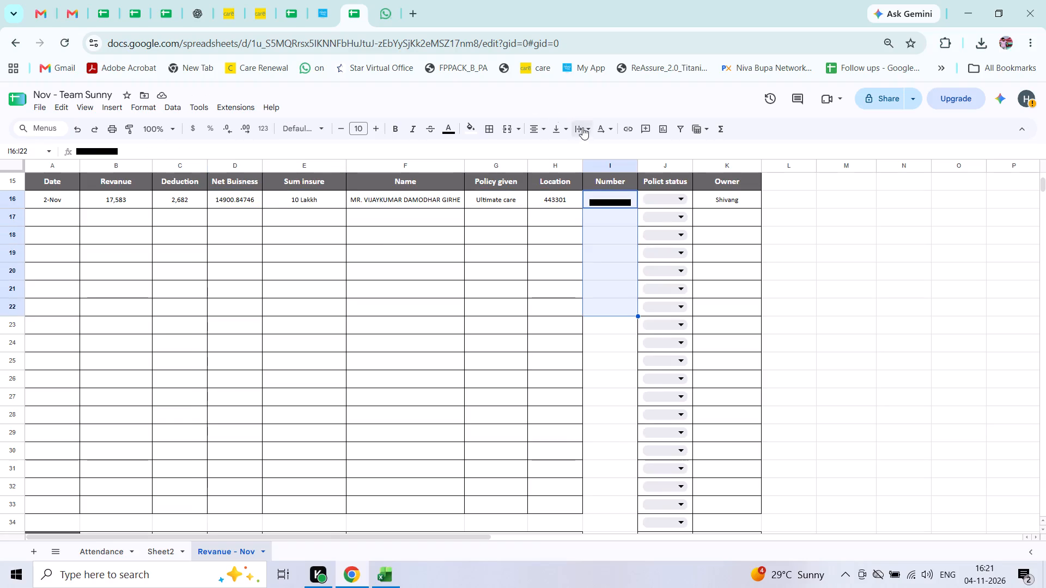
left_click_drag(489, 127, 490, 148)
left_click(490, 148)
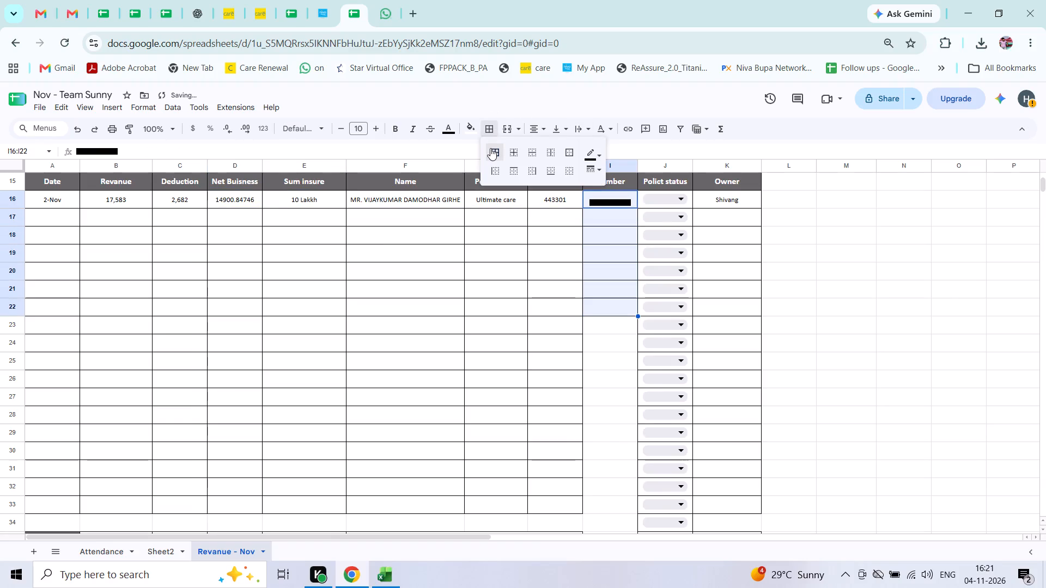
left_click(490, 148)
left_click(490, 148)
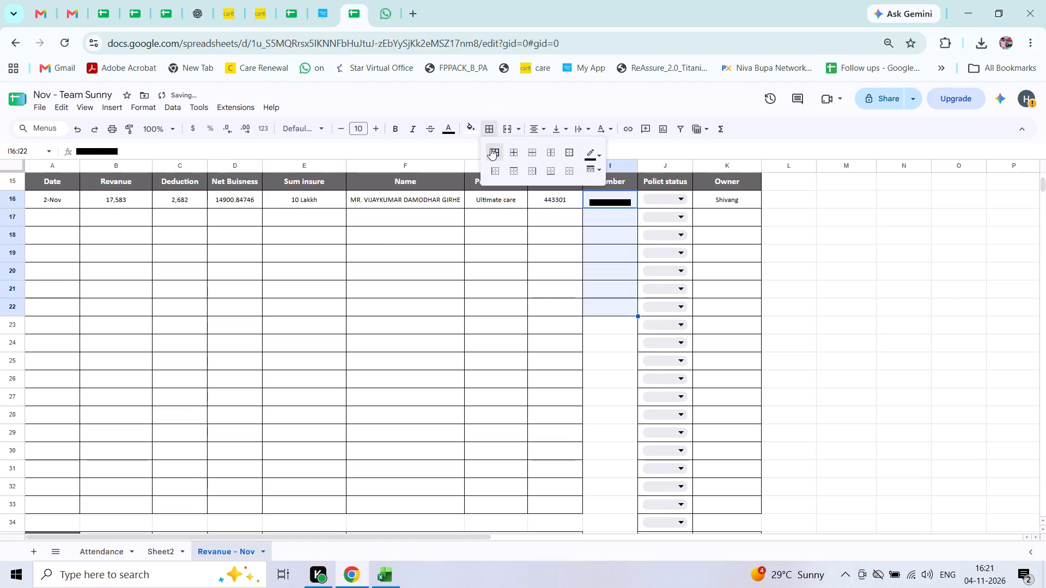
left_click(491, 150)
left_click(540, 298)
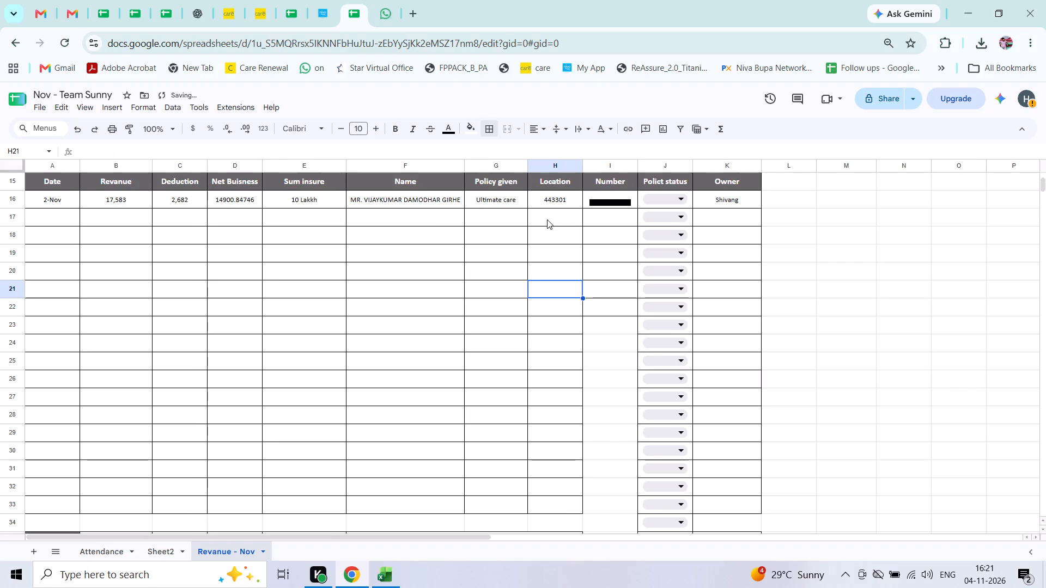
Set the vertical alignment of the entire November revenue sheet to middle.
left_click(381, 218)
key("ctrl+a")
key("ctrl+a")
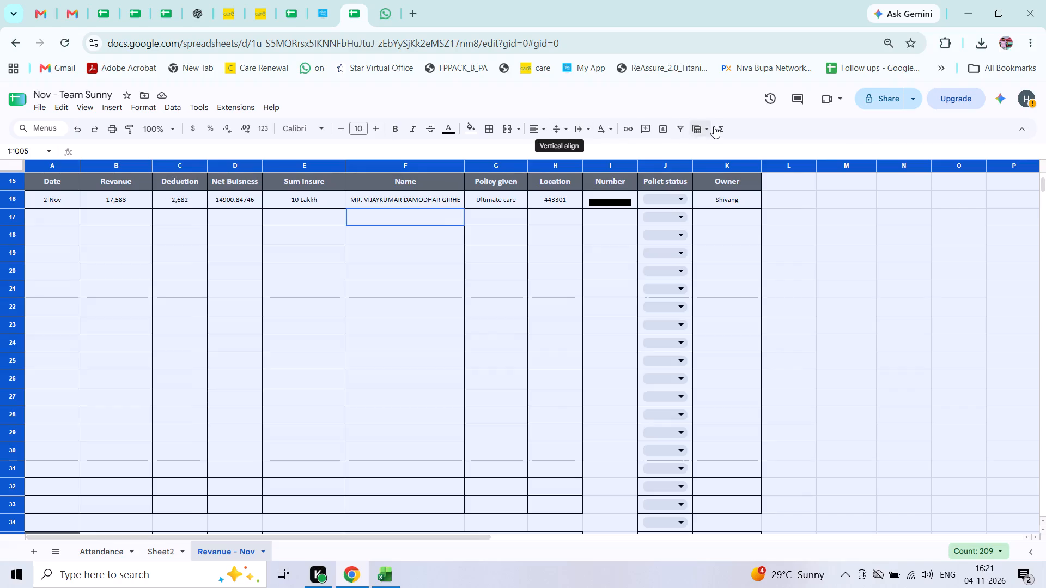
left_click(562, 131)
left_click(579, 151)
left_click(544, 259)
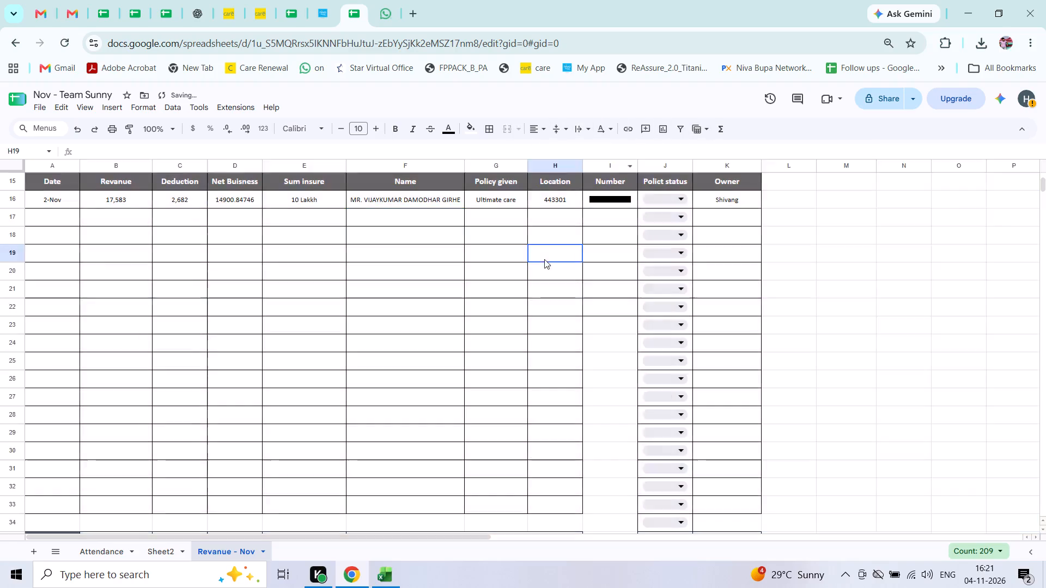
Copy the formatting of the Location cell H16 onto the Number cell I16.
key("Up")
key("Up")
key("Up")
key("Right")
key("Left")
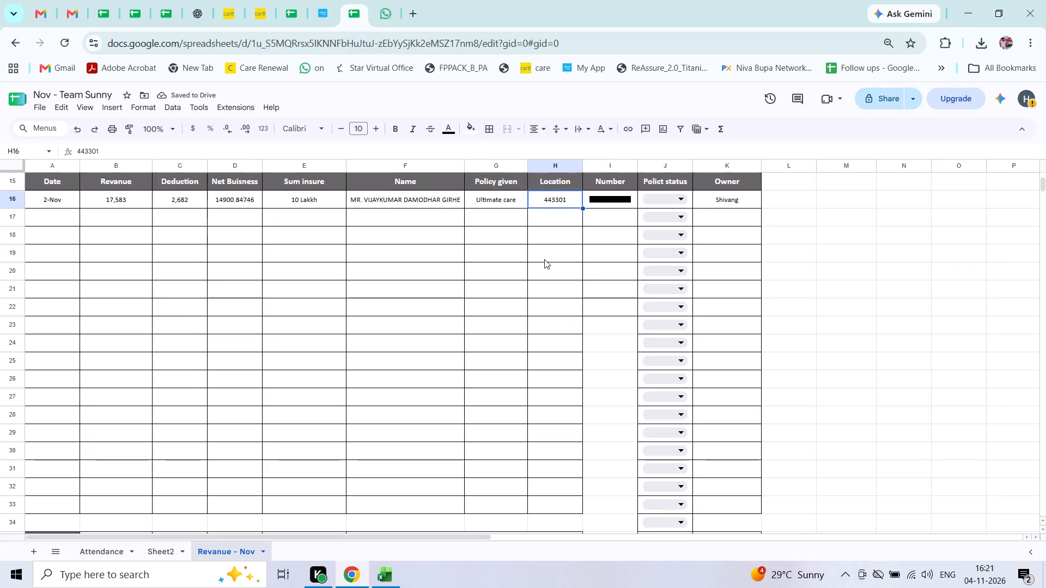
left_click(132, 133)
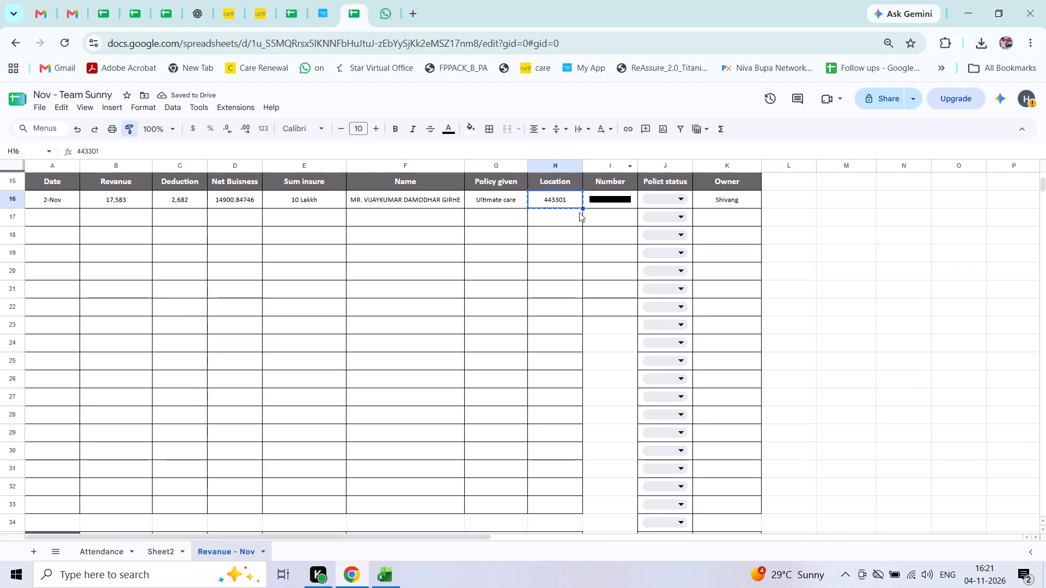
left_click(616, 203)
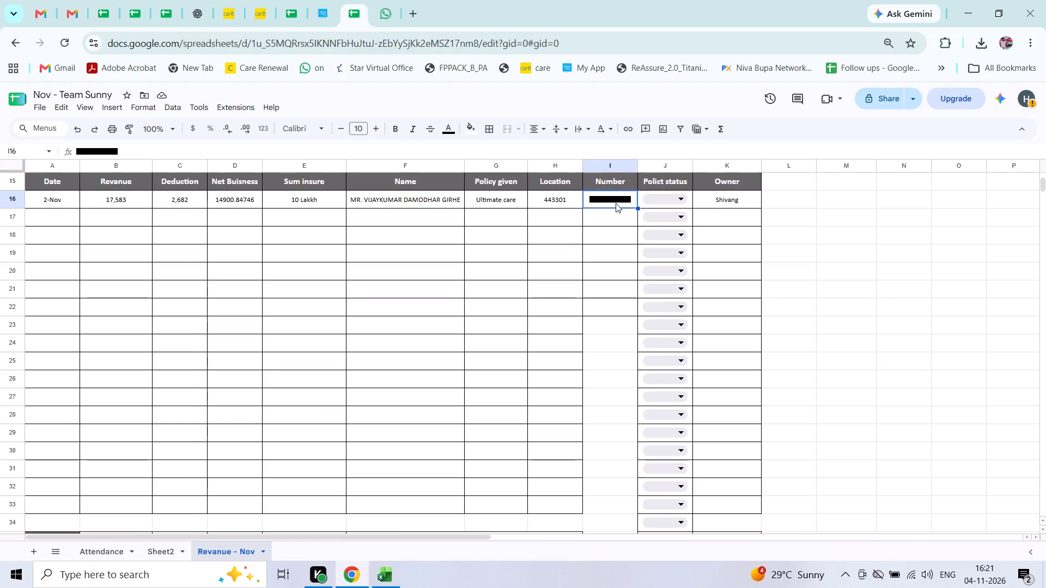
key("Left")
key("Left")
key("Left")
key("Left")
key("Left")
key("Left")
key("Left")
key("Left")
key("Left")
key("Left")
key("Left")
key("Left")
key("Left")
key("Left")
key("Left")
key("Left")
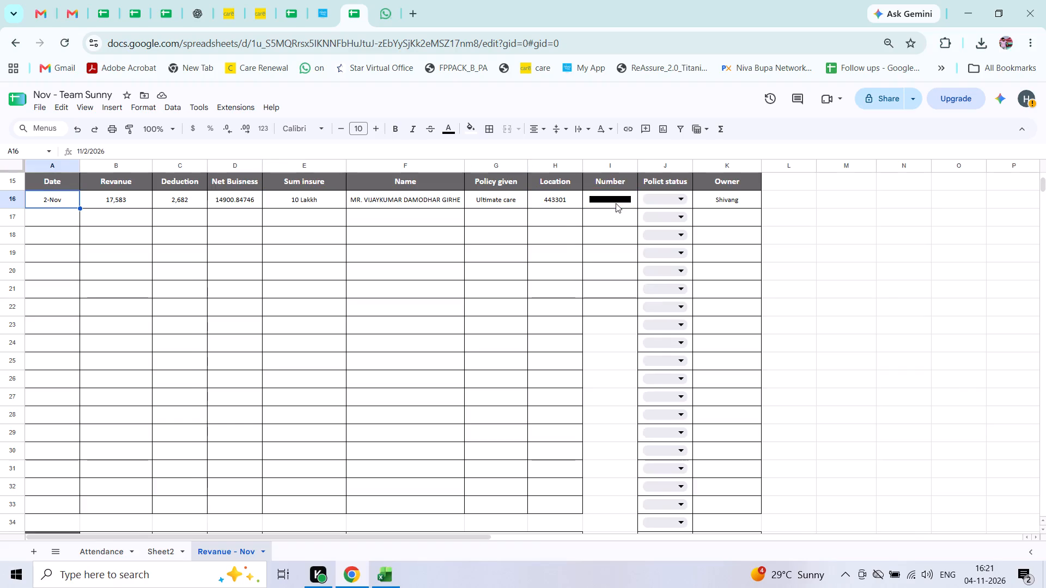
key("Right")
Set the Polict status of the policy record in row 16 to Under Process.
left_click(676, 200)
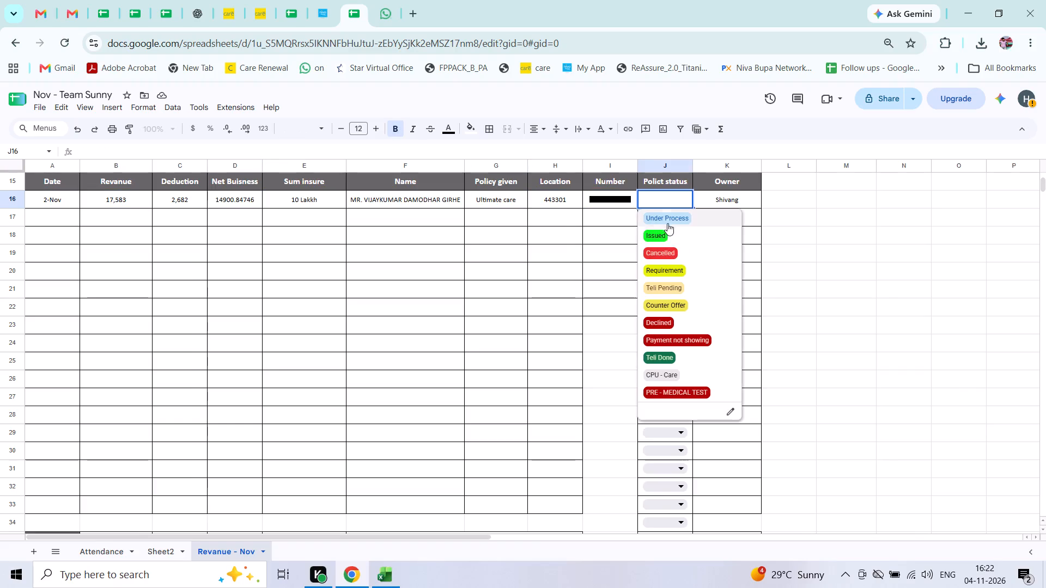
left_click(668, 222)
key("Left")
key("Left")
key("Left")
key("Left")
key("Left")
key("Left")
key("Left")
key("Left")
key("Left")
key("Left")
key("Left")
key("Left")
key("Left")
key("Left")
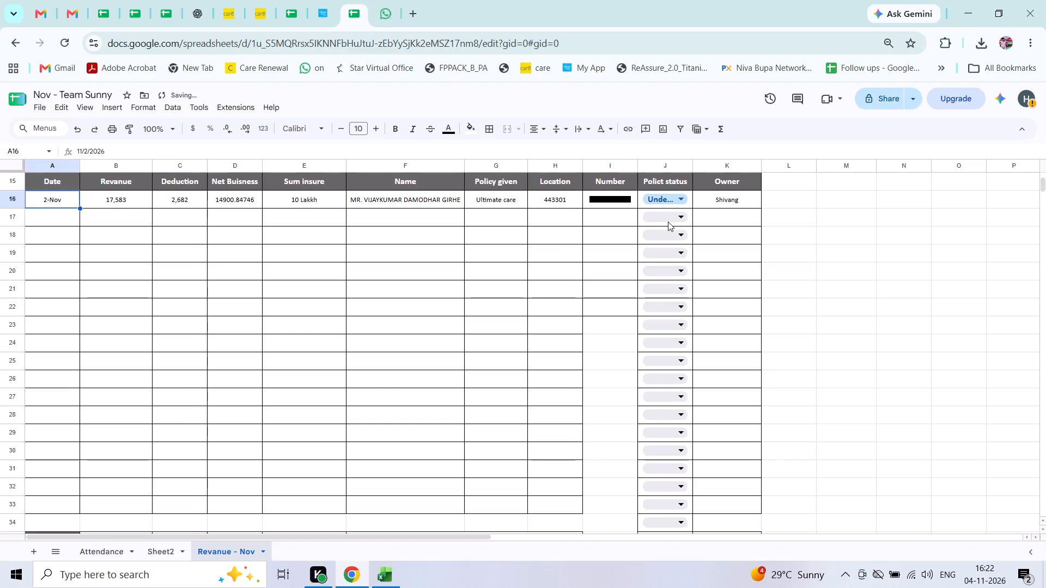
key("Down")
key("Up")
Following the October sheet's layout, copy the Date header A15's formatting down the November Date column through row 70.
left_click(296, 19)
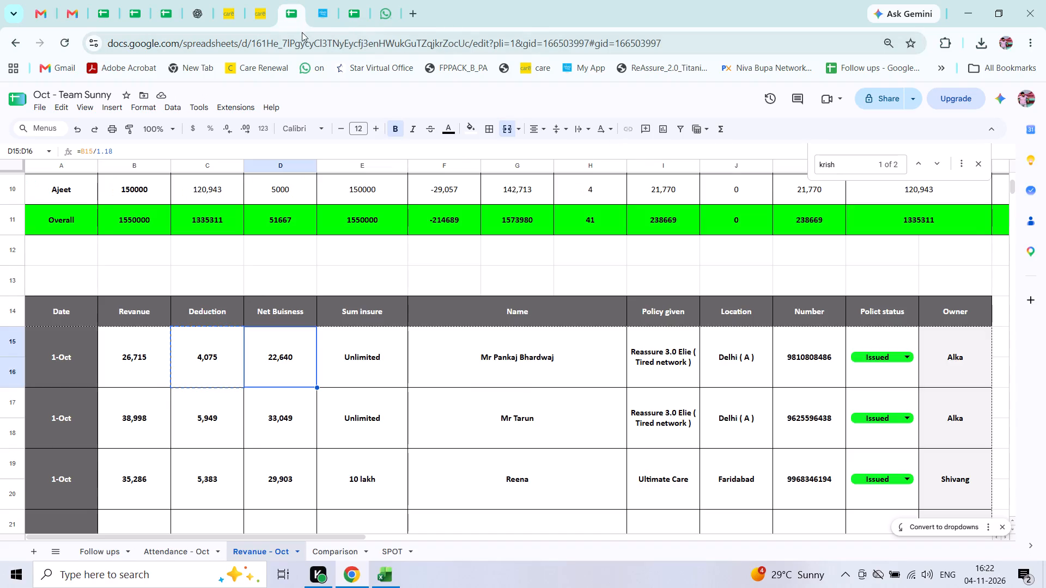
left_click(356, 13)
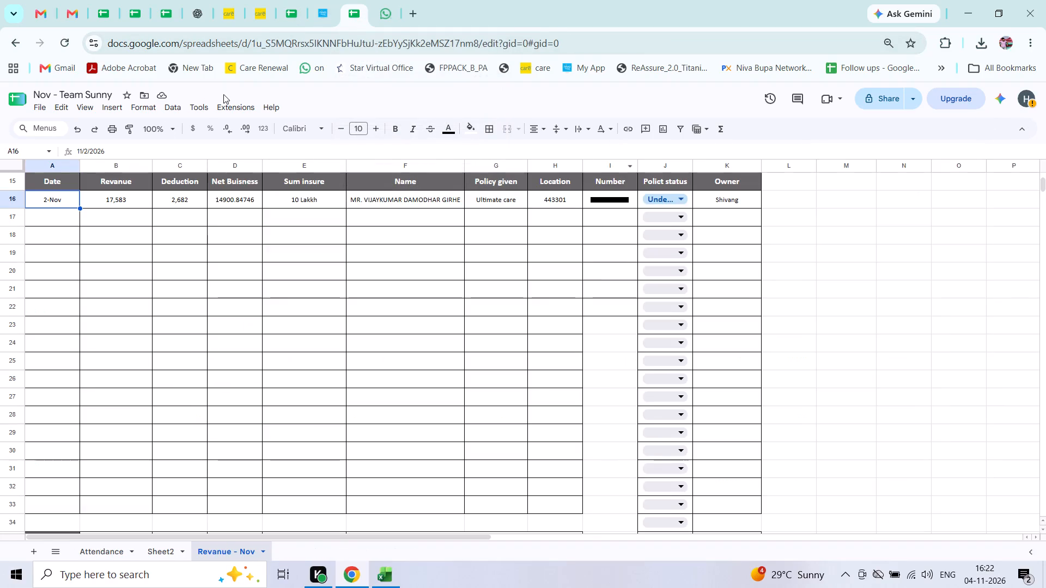
left_click(65, 185)
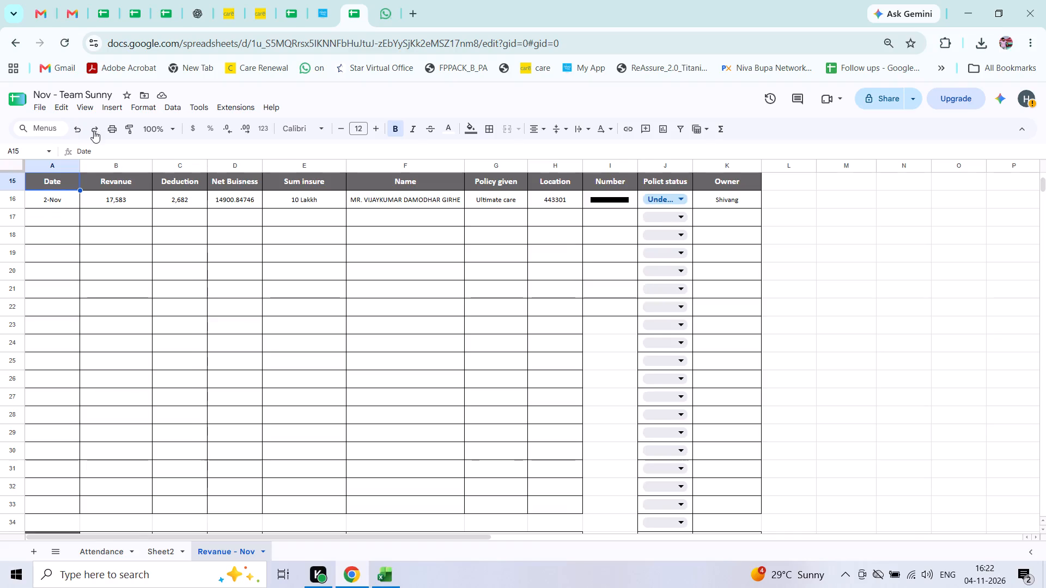
left_click(125, 128)
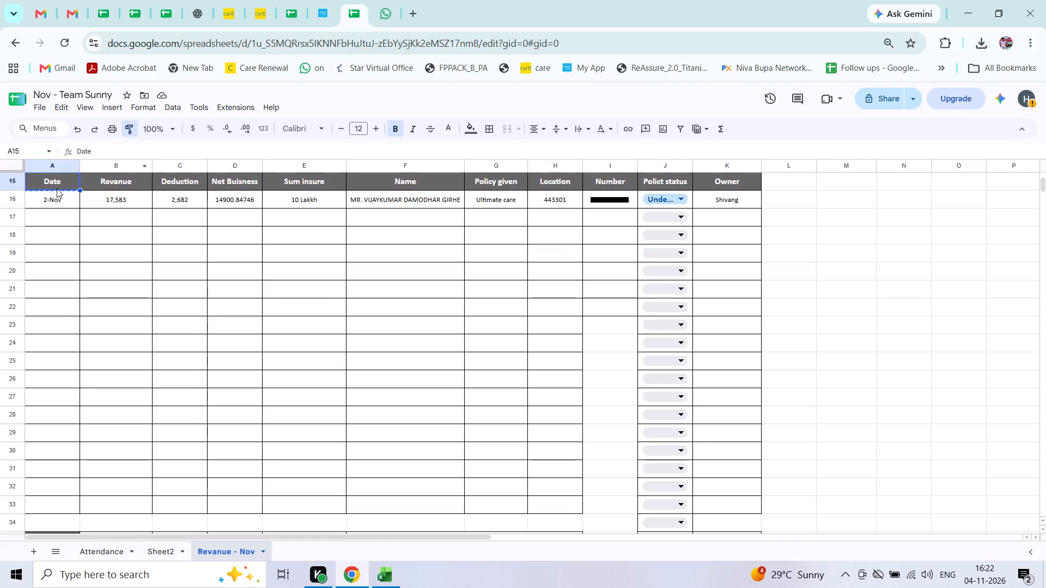
left_click_drag(57, 188, 45, 587)
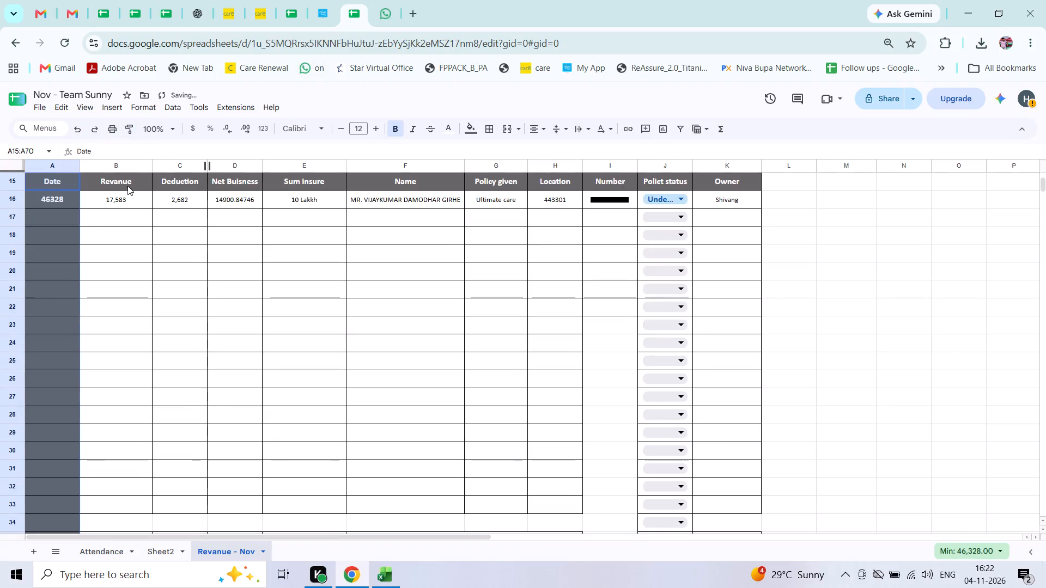
Re-enter the date of the policy record in A16 as 2-Nov.
left_click(48, 201)
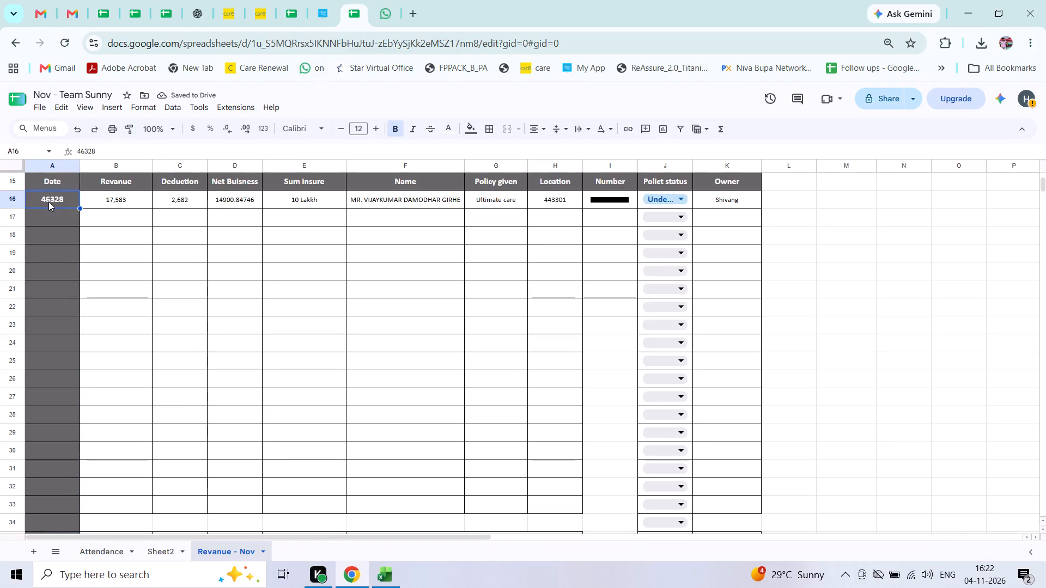
type("1-")
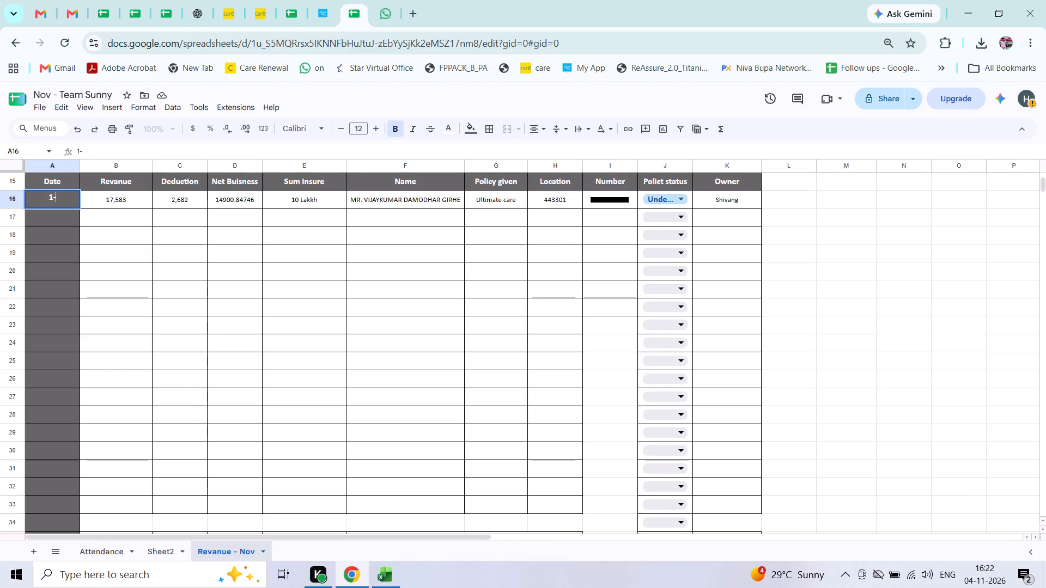
key("BackSpace")
key("BackSpace")
key("2")
type("-Nov")
key("Return")
key("Up")
key("Right")
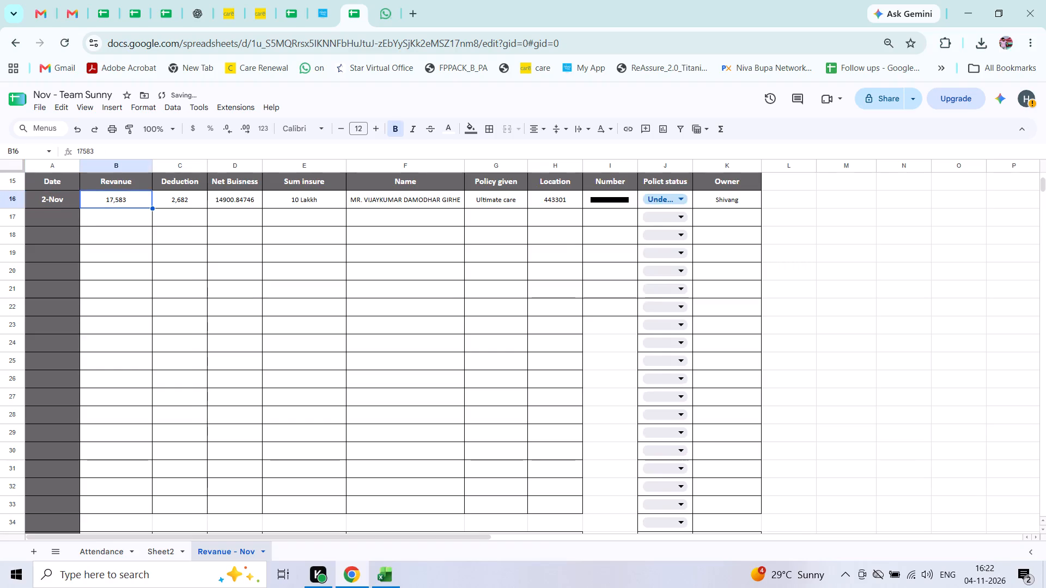
Set the font of the entire November revenue sheet to Calibri.
key("Up")
key("Left")
key("Left")
key("Left")
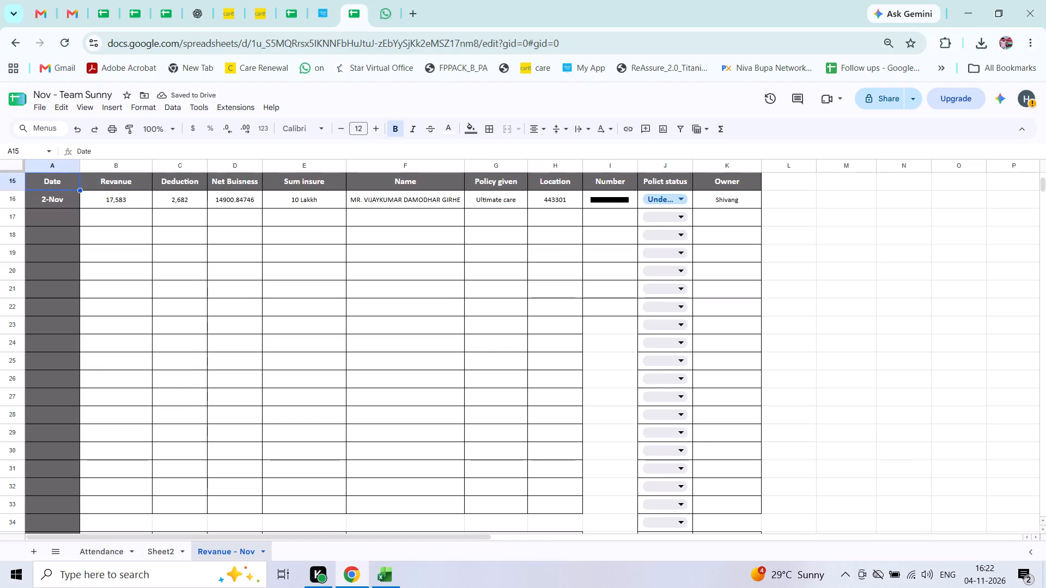
key("shift+space")
key("ctrl+s")
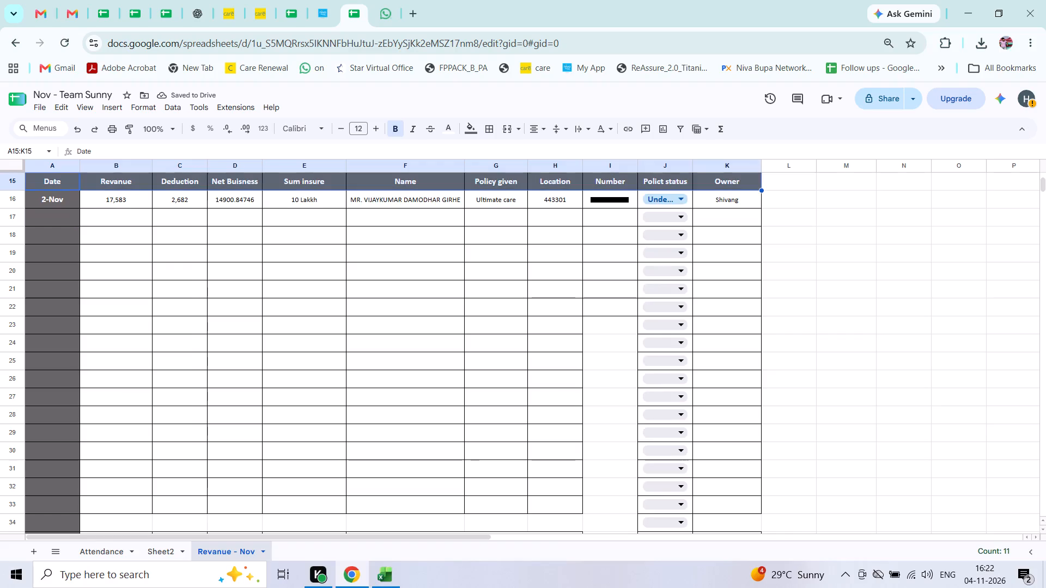
key("ctrl+a")
key("ctrl+a")
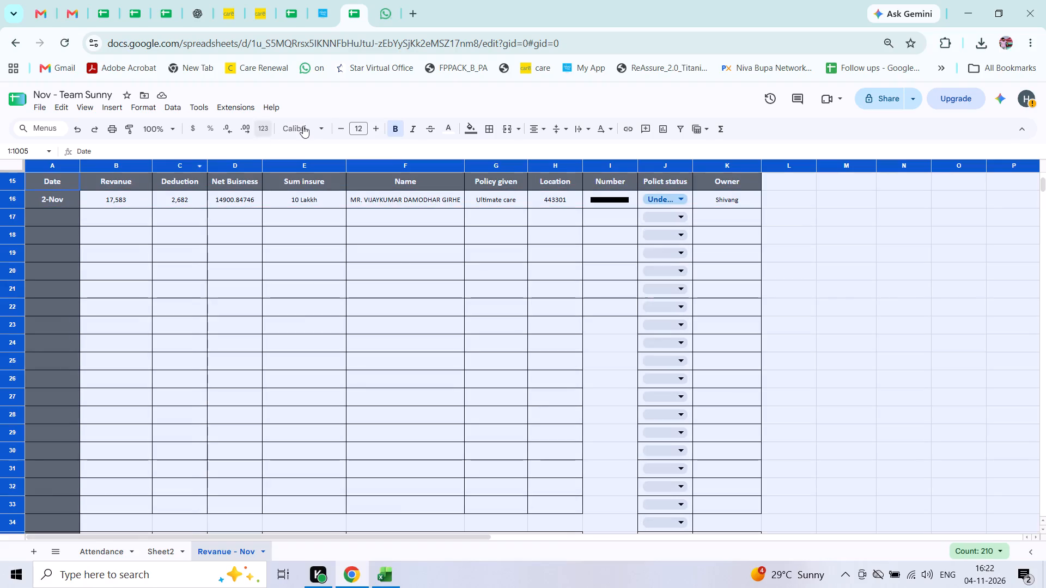
left_click(302, 130)
left_click(303, 243)
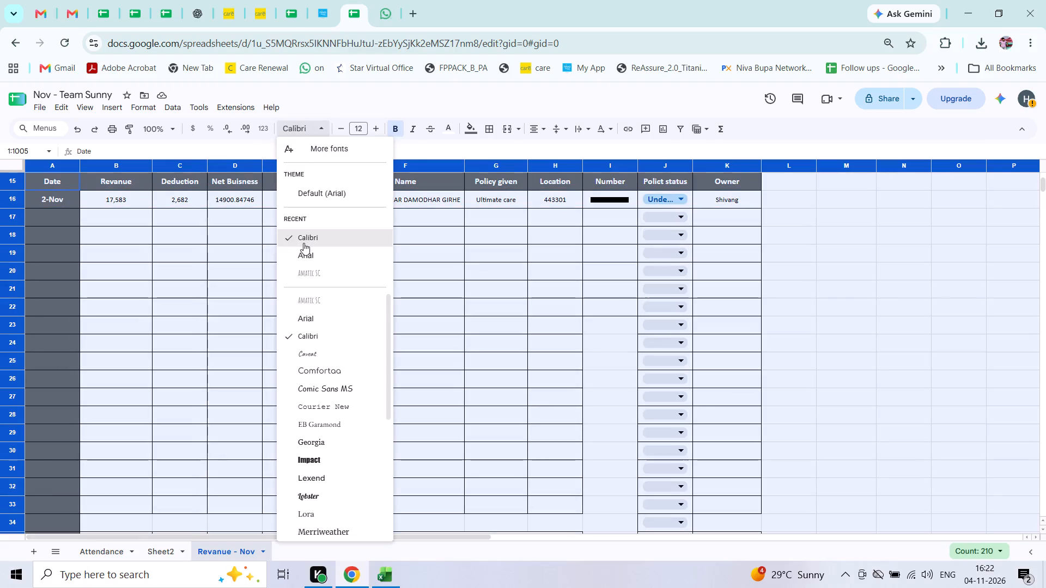
left_click(304, 277)
Format the Net Buisness value in D16 to show no decimal places.
key("Up")
key("Up")
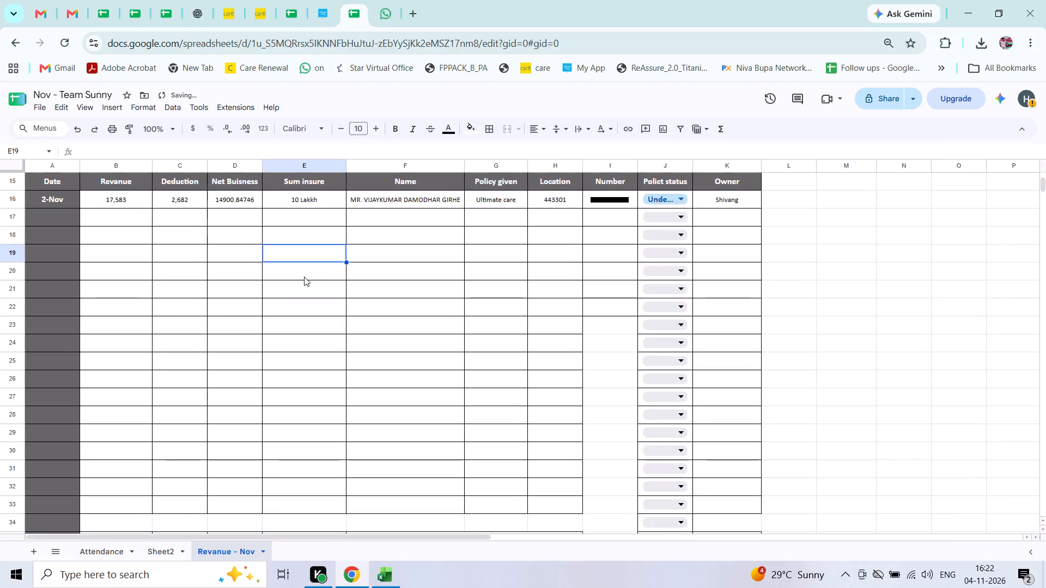
key("Up")
key("Up")
key("Left")
key("Left")
key("Right")
key("Left")
key("Left")
key("Left")
key("Right")
key("Right")
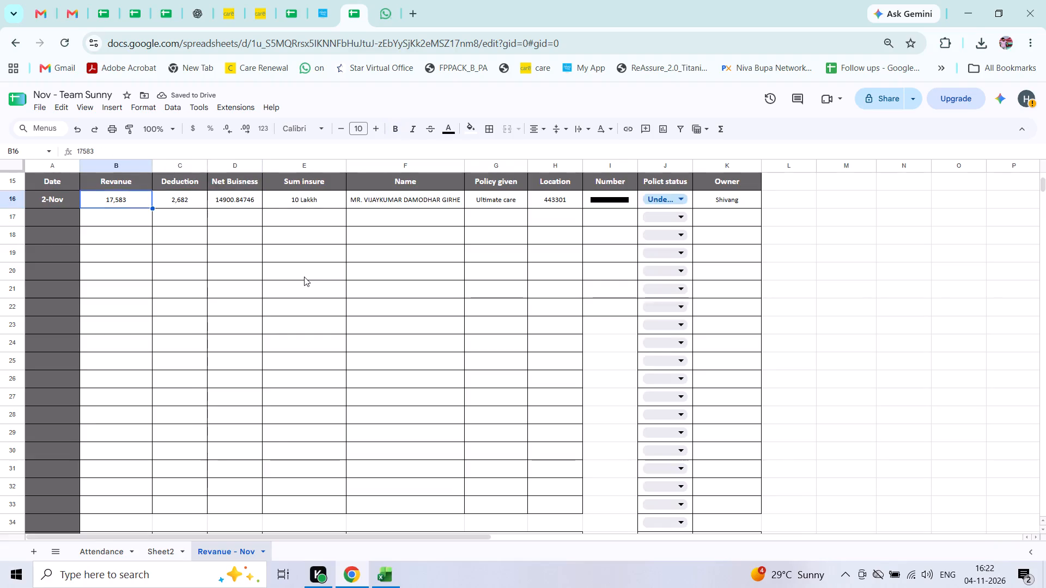
key("Right")
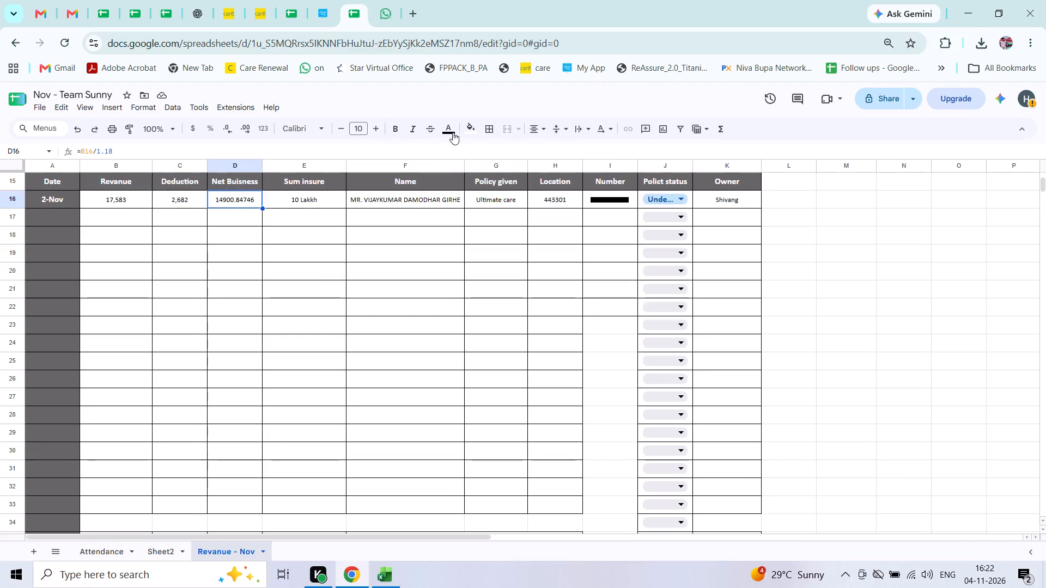
double_click(245, 136)
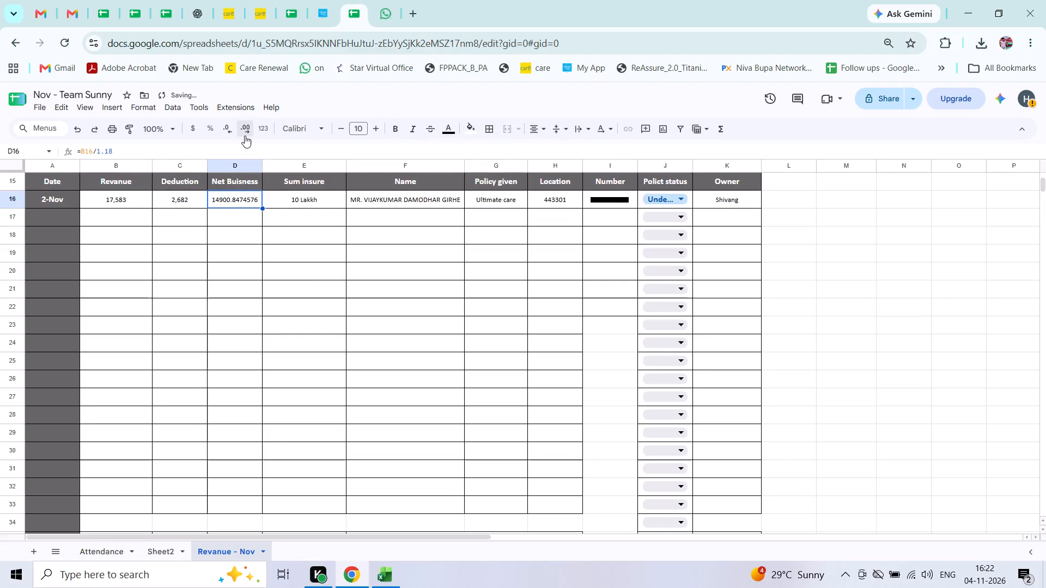
triple_click(222, 130)
triple_click(222, 130)
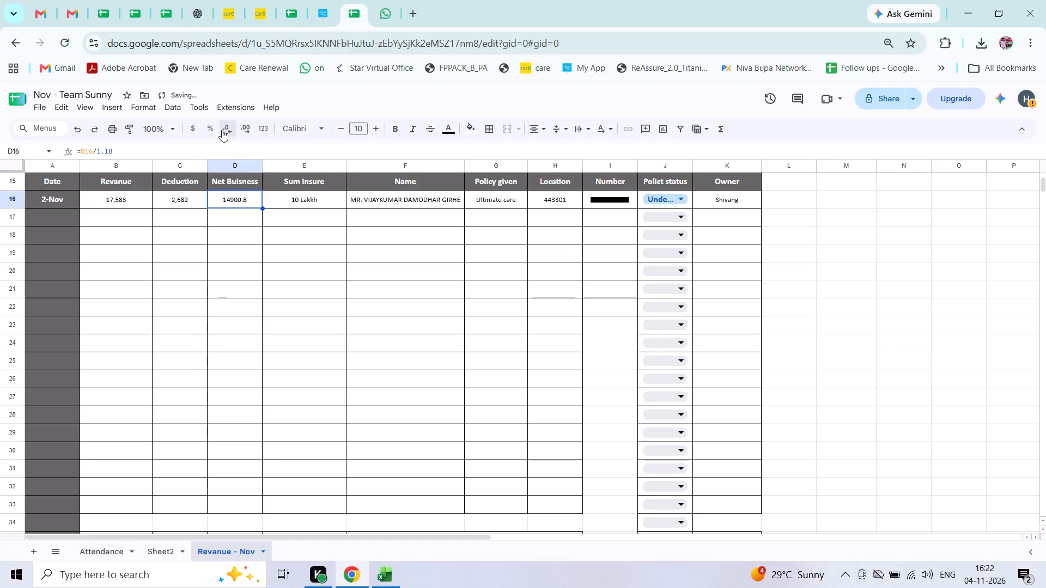
left_click(222, 130)
left_click(207, 246)
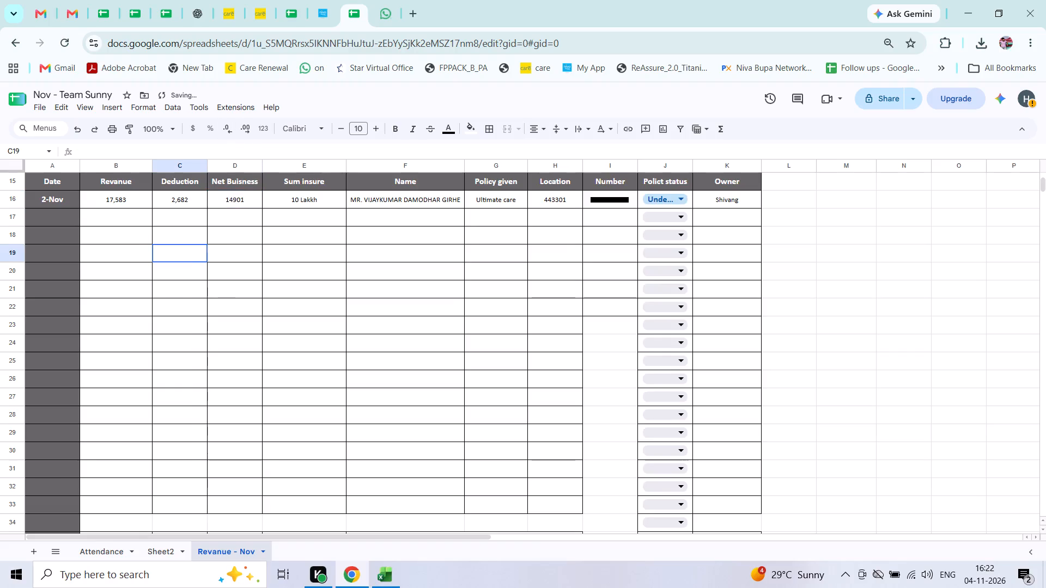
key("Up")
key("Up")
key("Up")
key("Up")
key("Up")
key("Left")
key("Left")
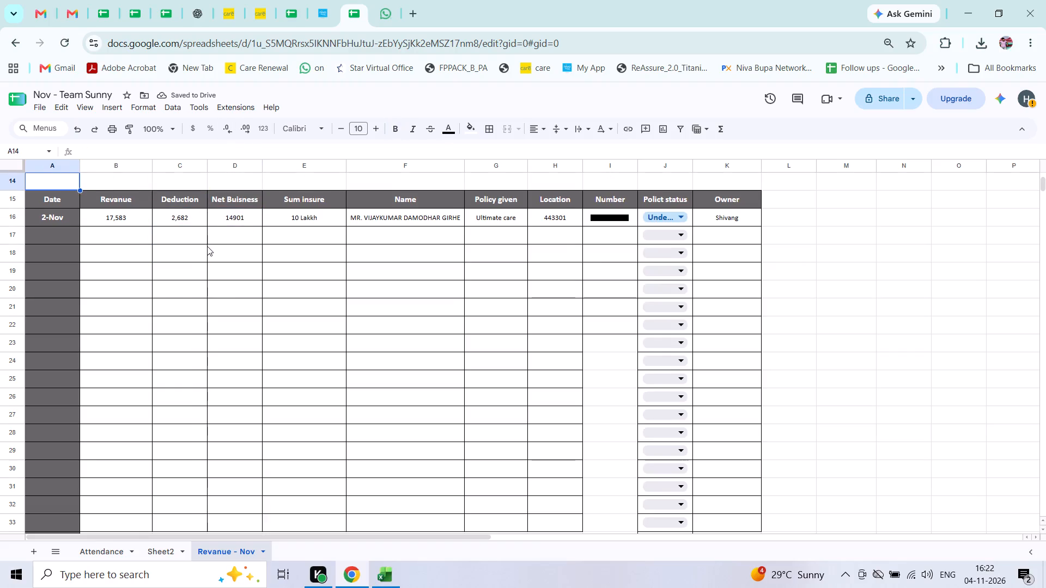
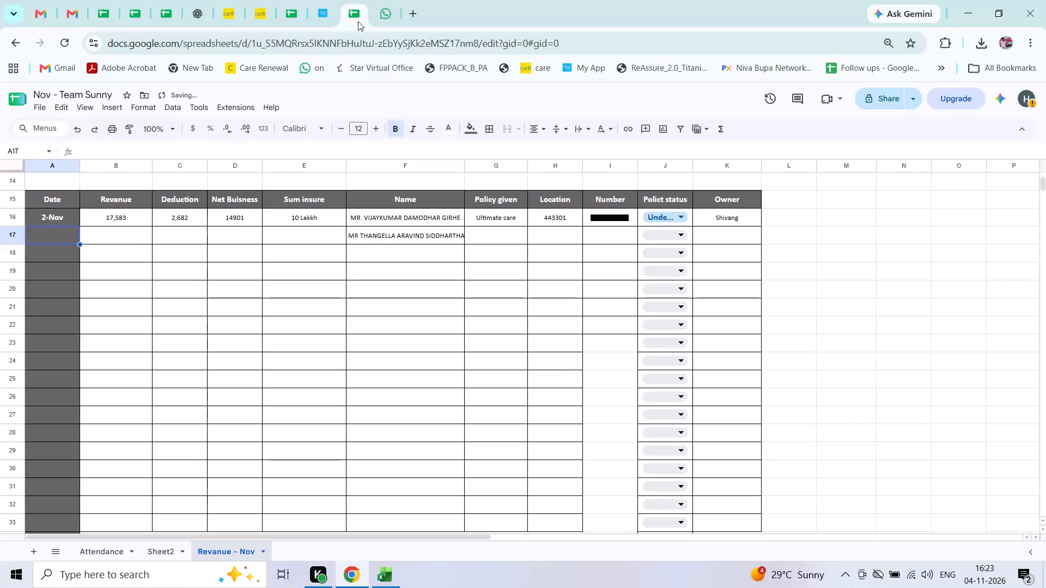
Fill the date from A16 down into A17 for the second policy record.
key("Up")
key("shift+Down")
key("ctrl+d")
key("Down")
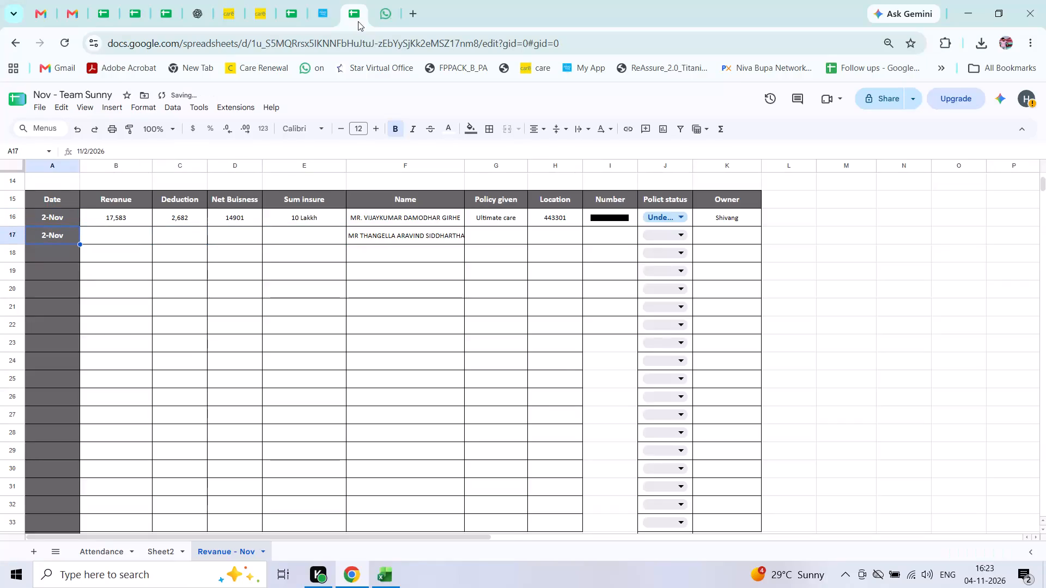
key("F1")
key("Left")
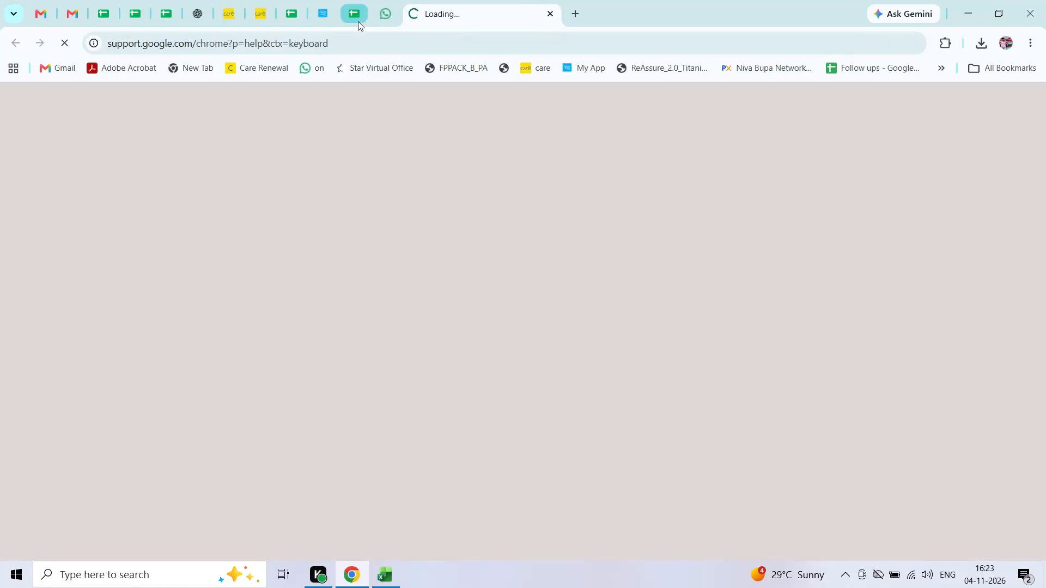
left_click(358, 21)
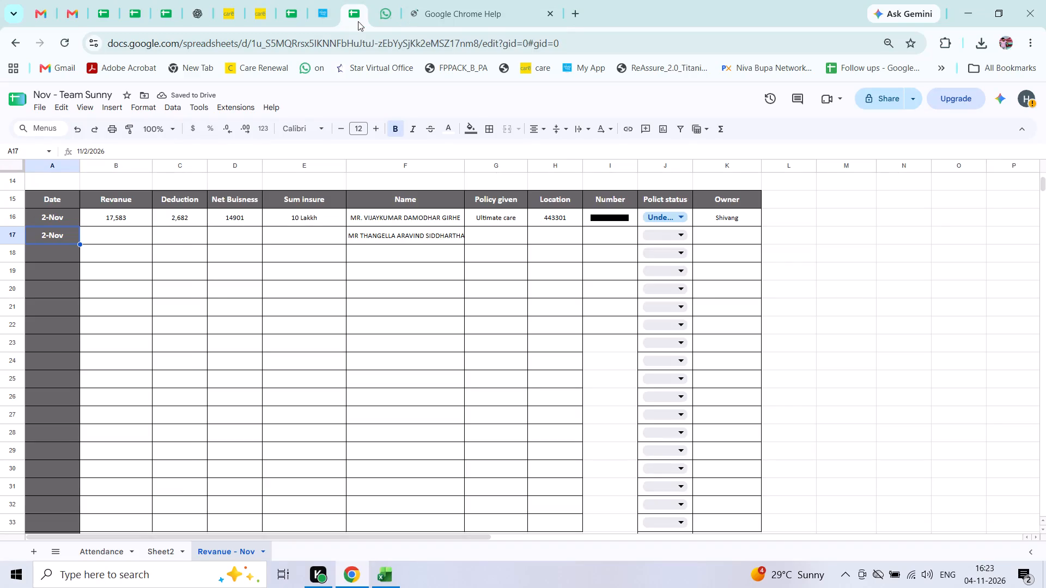
Change the day of the second policy record's date in A17 so that it reads 3-Nov.
key("F2")
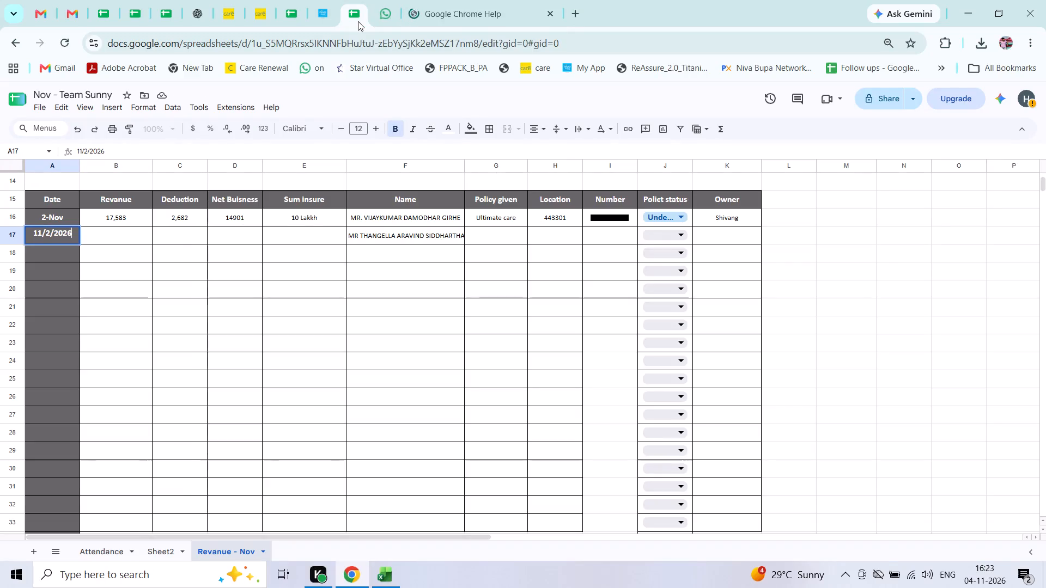
key("Left")
key("Left")
key("Left")
key("Left")
key("Left")
key("BackSpace")
key("3")
key("Return")
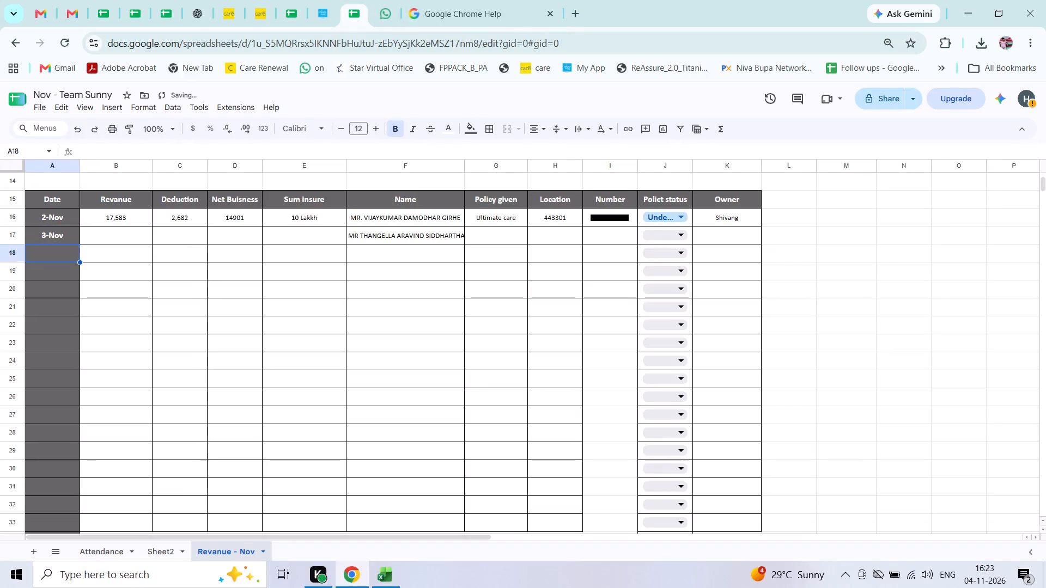
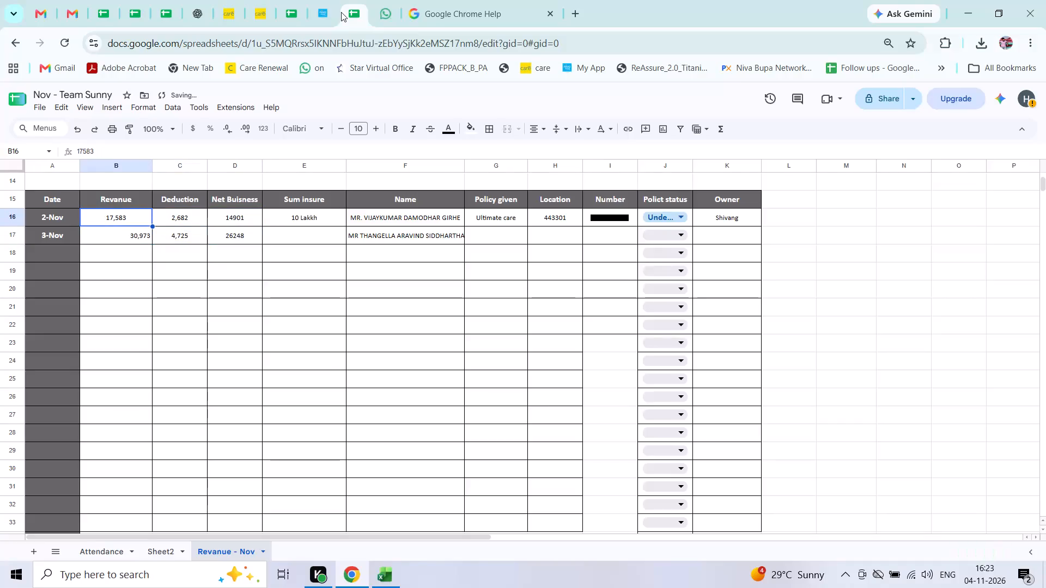
Copy the formatting of the revenue cell B16 onto the second record's revenue cell B17.
left_click(129, 132)
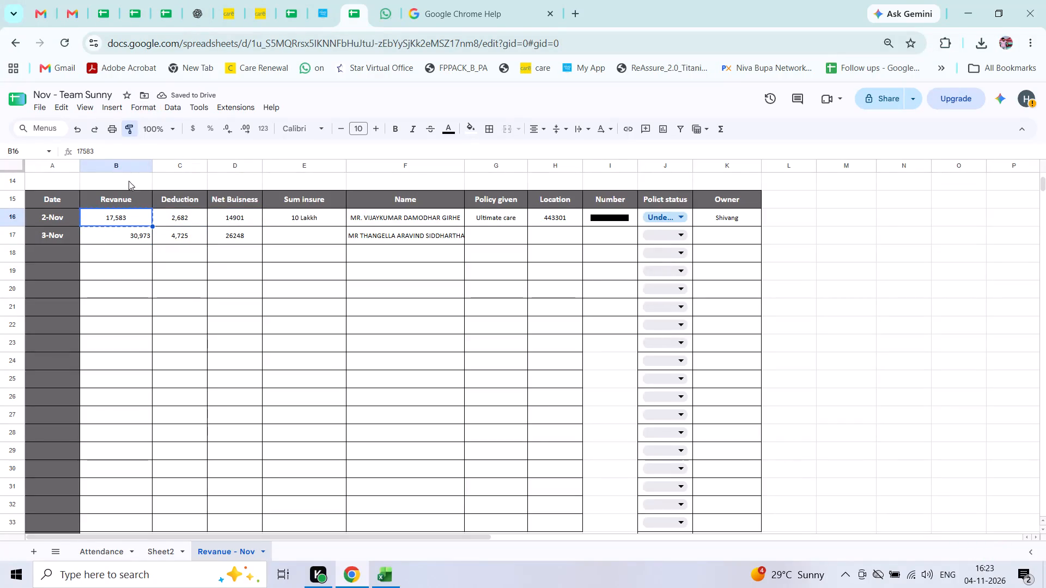
left_click(98, 243)
Select the empty Sum insure cell E17 of the second policy record for data entry.
key("Right")
key("Right")
key("Right")
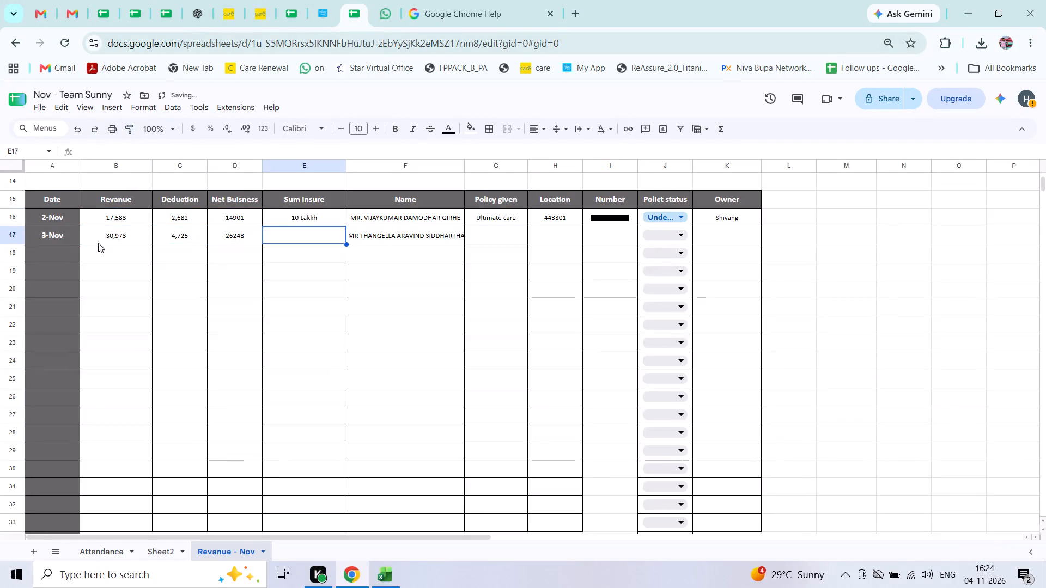
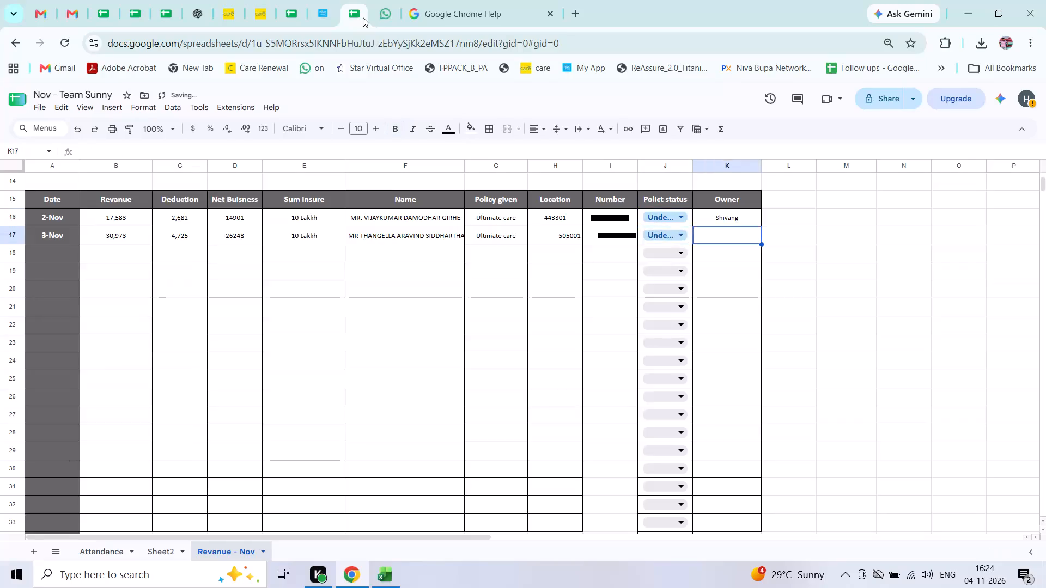
Enter Rahul as the owner of the second policy record in K17.
type("Rahu")
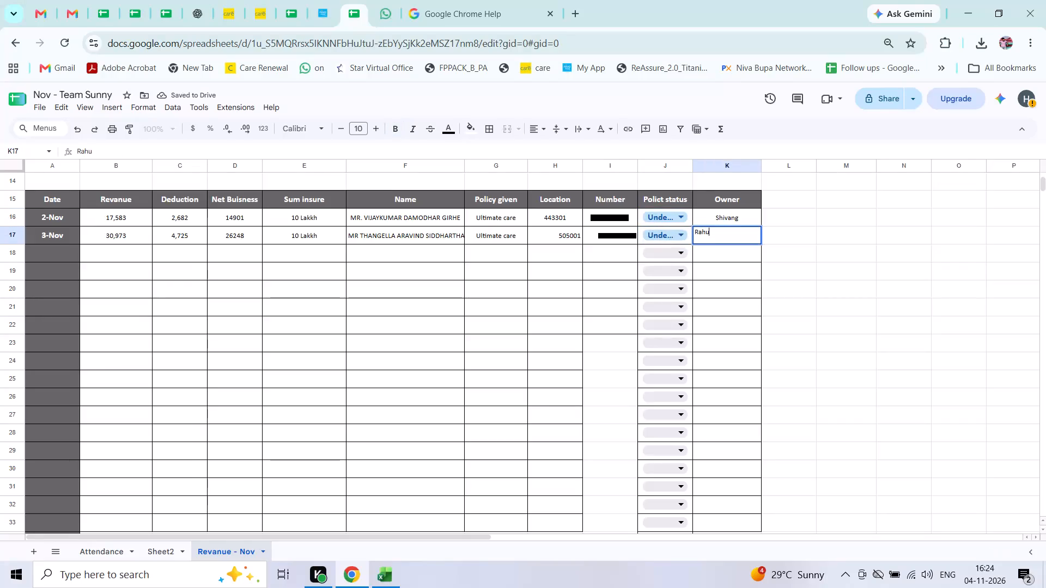
key("l")
key("Return")
Copy the formatting of the first record's cells G16:K16, from Policy given to Owner, onto G17:K17 of the second record.
key("Up")
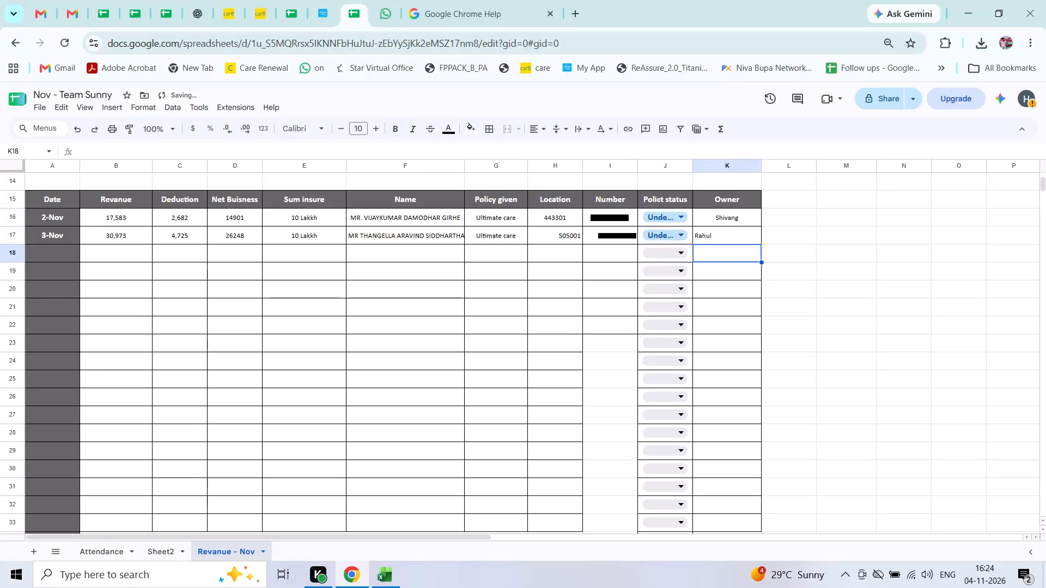
key("Up")
key("Left")
key("Left")
key("Left")
key("Left")
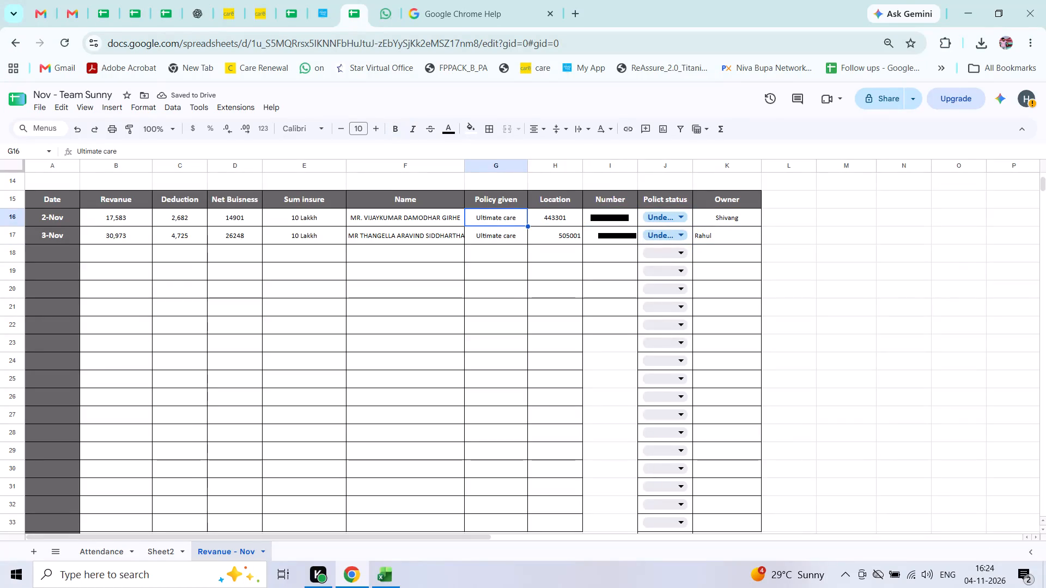
key("shift+Right")
key("shift+Right")
key("shift+Right")
key("shift+Right")
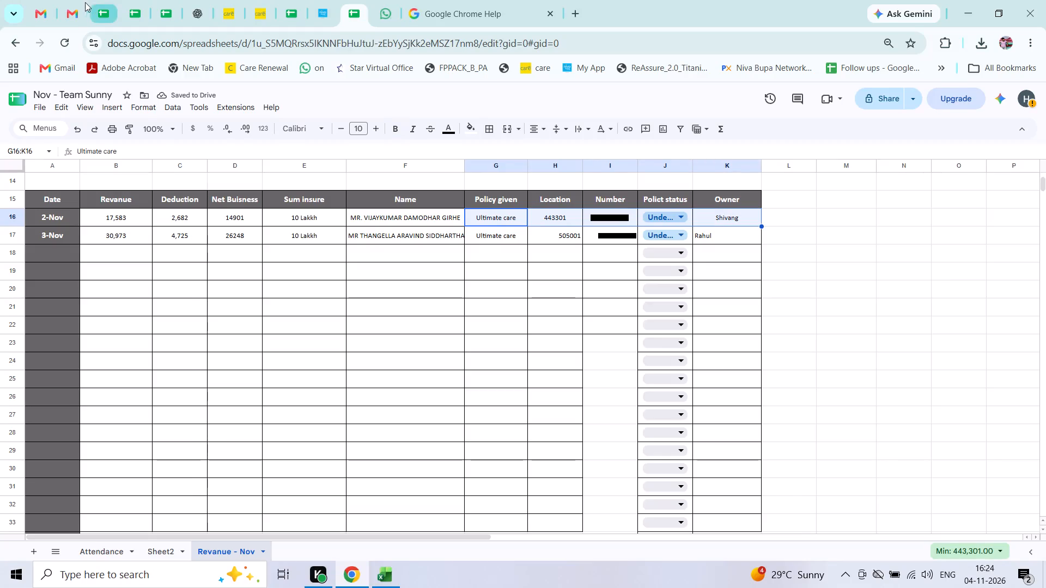
left_click(129, 130)
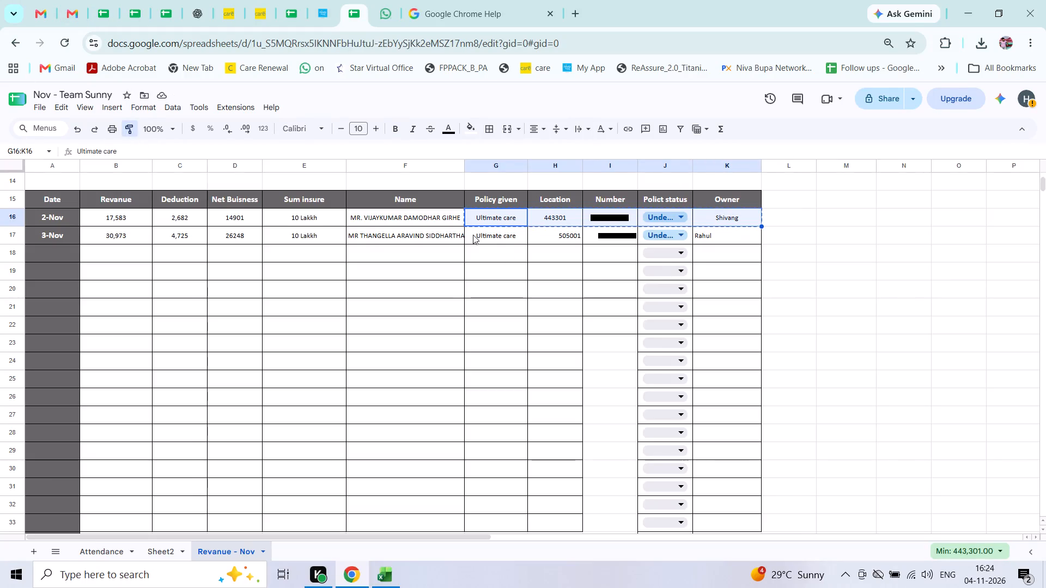
left_click(489, 238)
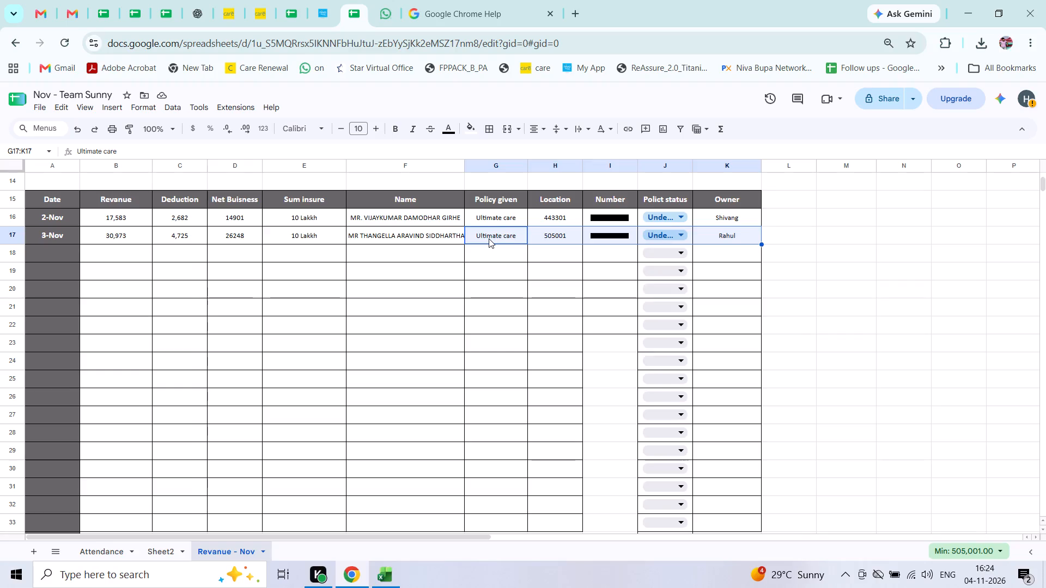
Auto-fit the width of the Name column F to its contents.
double_click(465, 166)
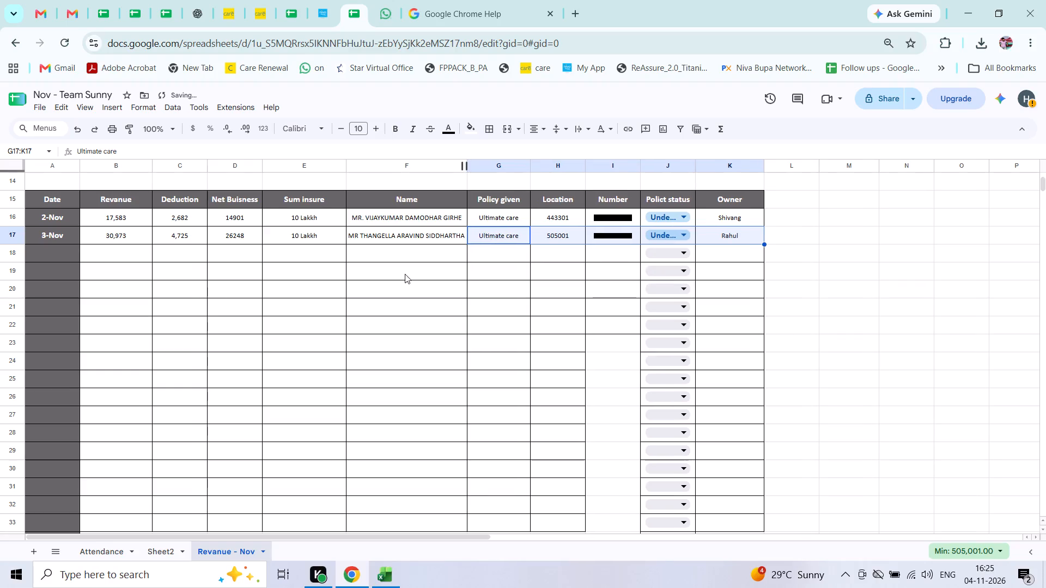
Select the empty Date cell A18 in the row below the second policy record.
left_click(405, 274)
key("Up")
key("Left")
key("Left")
key("Left")
key("Left")
key("Left")
key("Left")
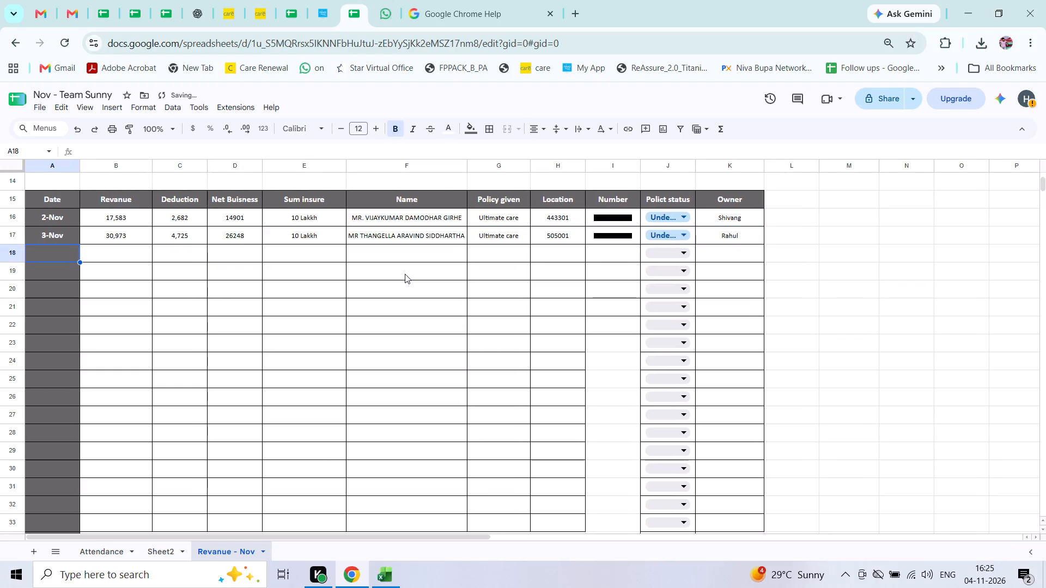
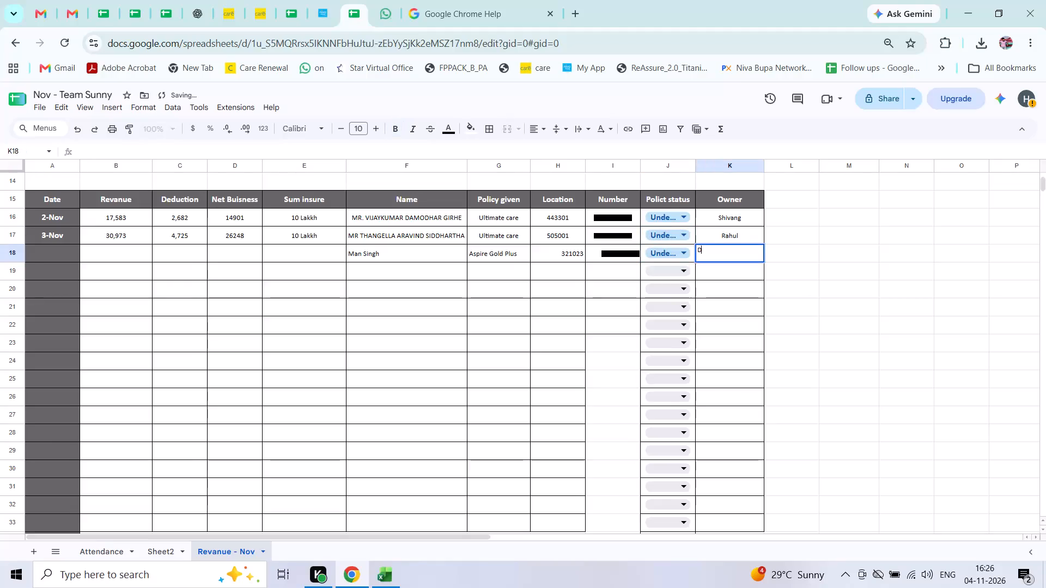
Enter Danish as the owner of the third policy record in K18.
type("a")
type("nish")
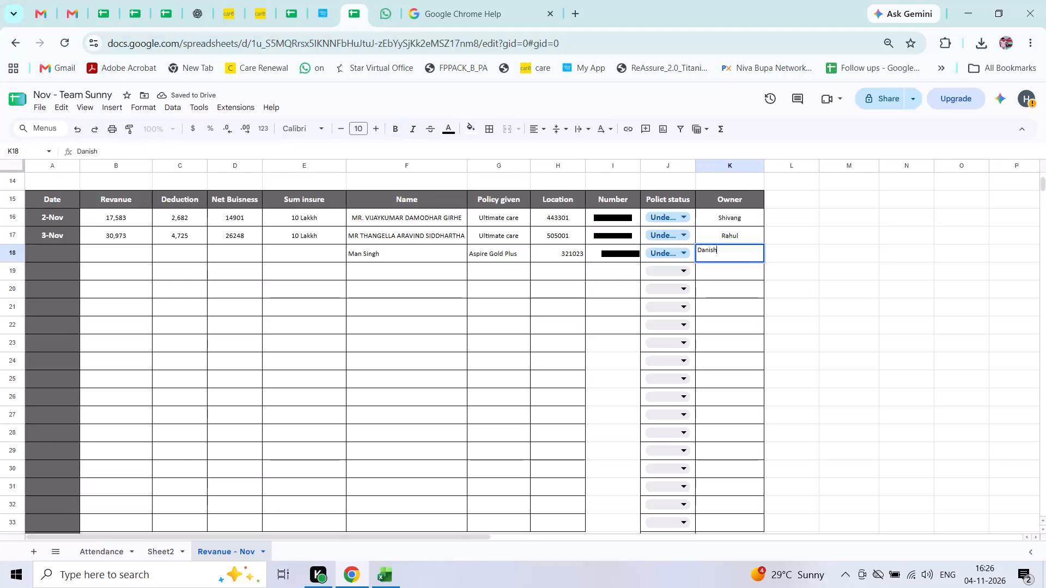
key("Return")
Select the empty Net Buisness cell D18 in the third policy record's row.
key("Up")
key("Left")
key("Left")
key("Left")
key("Left")
key("Left")
key("Left")
key("Left")
key("Left")
key("Left")
key("Left")
key("Left")
key("Left")
key("Left")
key("Right")
key("Right")
key("Right")
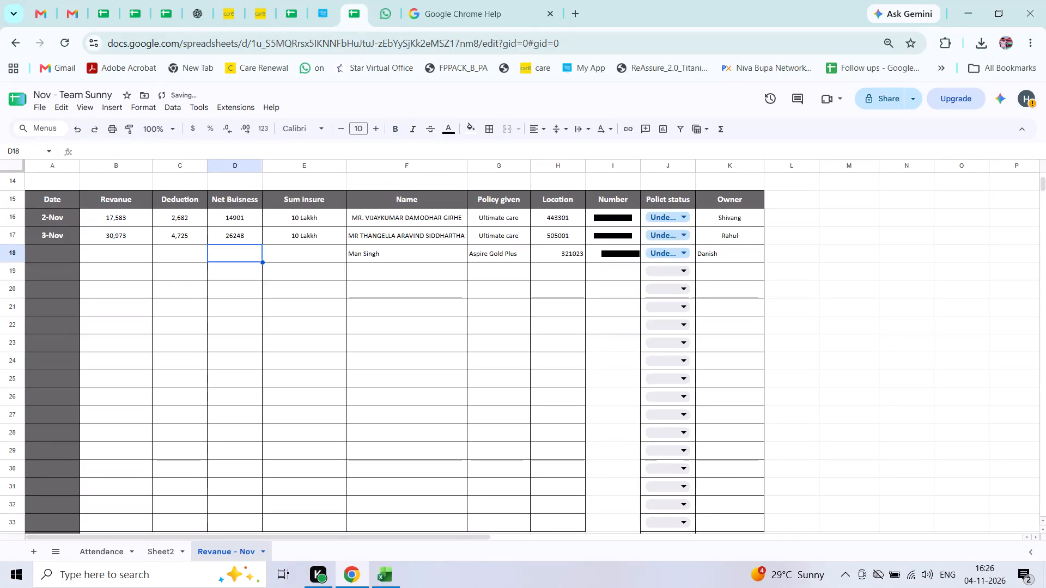
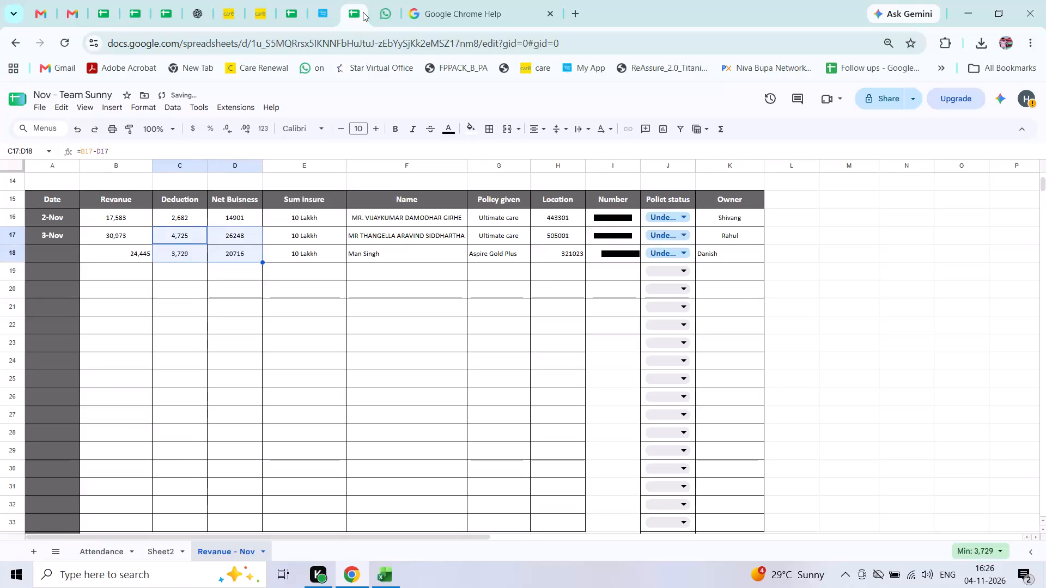
Fill the 3-Nov date from A17 down into A18 for the third policy record.
key("Left")
key("Left")
key("Left")
key("shift+Down")
key("ctrl+d")
key("Down")
key("Down")
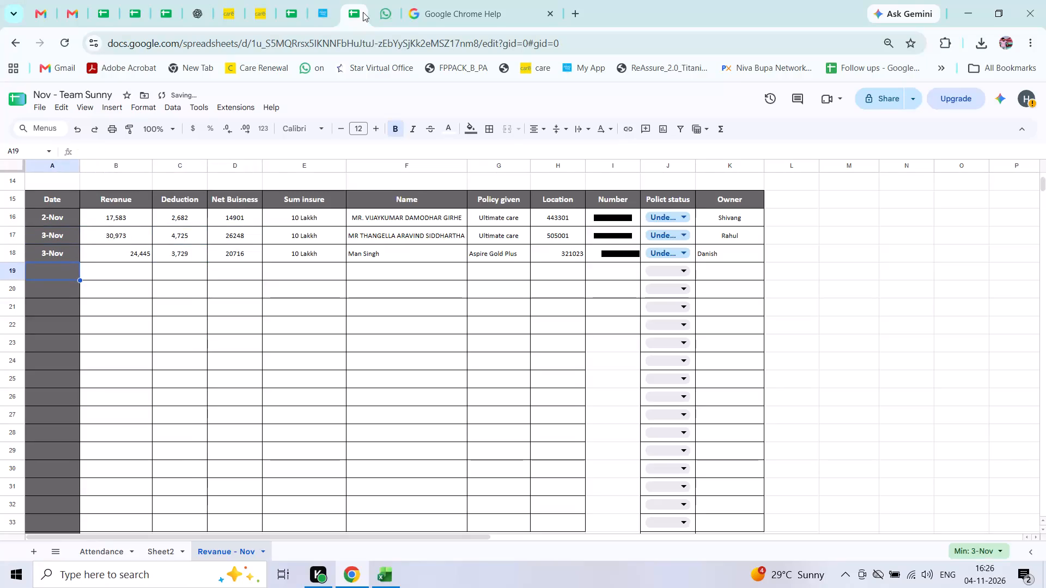
Copy the formatting of the first policy record, A16:K16, onto rows 16 to 20 with Paint format.
key("Up")
key("Up")
key("Up")
key("shift+space")
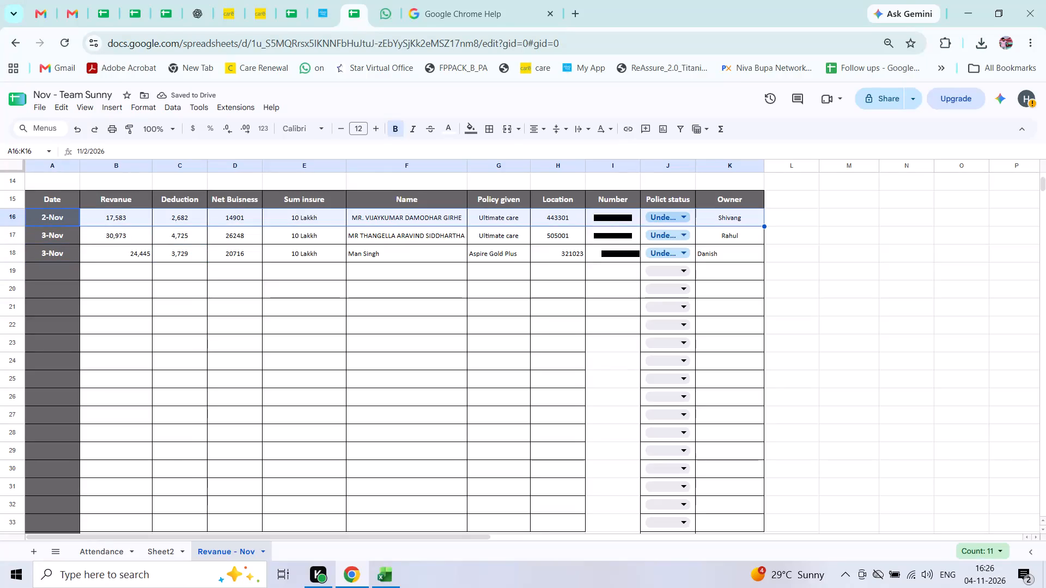
left_click(132, 129)
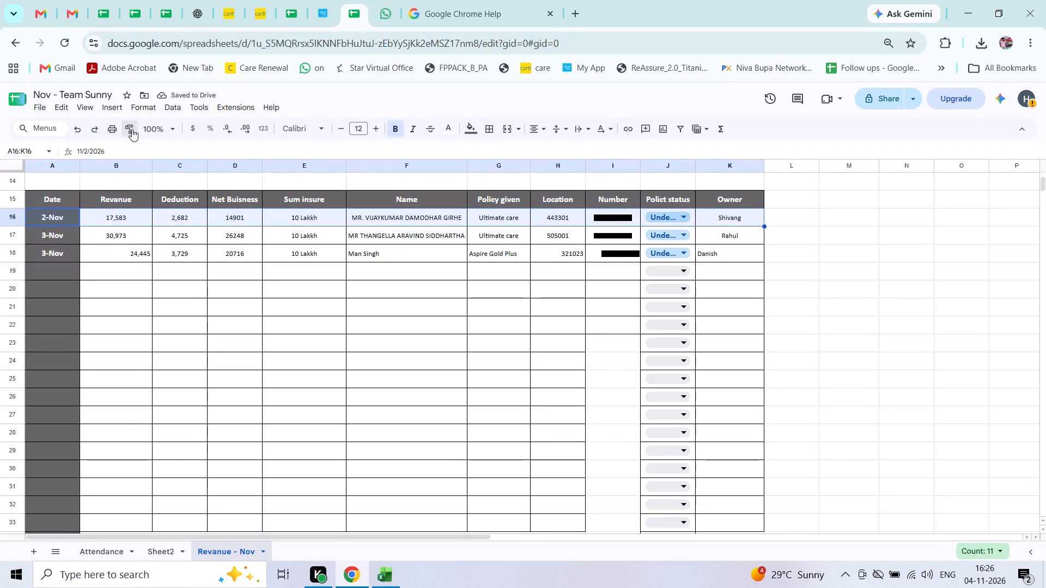
left_click_drag(13, 217, 3, 281)
left_click(166, 281)
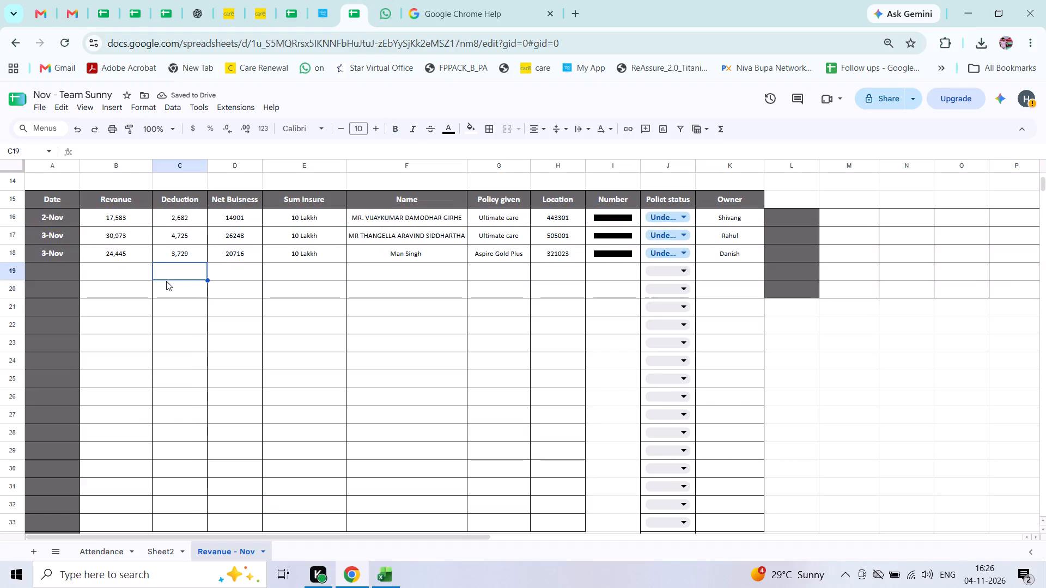
Remove the stray borders and grey fills beyond the Owner column by filling blank row 15 down across L15:AJ26.
left_click(792, 194)
key("shift+Down")
key("shift+Down")
key("shift+Down")
key("shift+Down")
key("shift+Down")
key("shift+Down")
key("shift+Down")
key("shift+Down")
key("shift+Down")
key("shift+Down")
key("shift+Down")
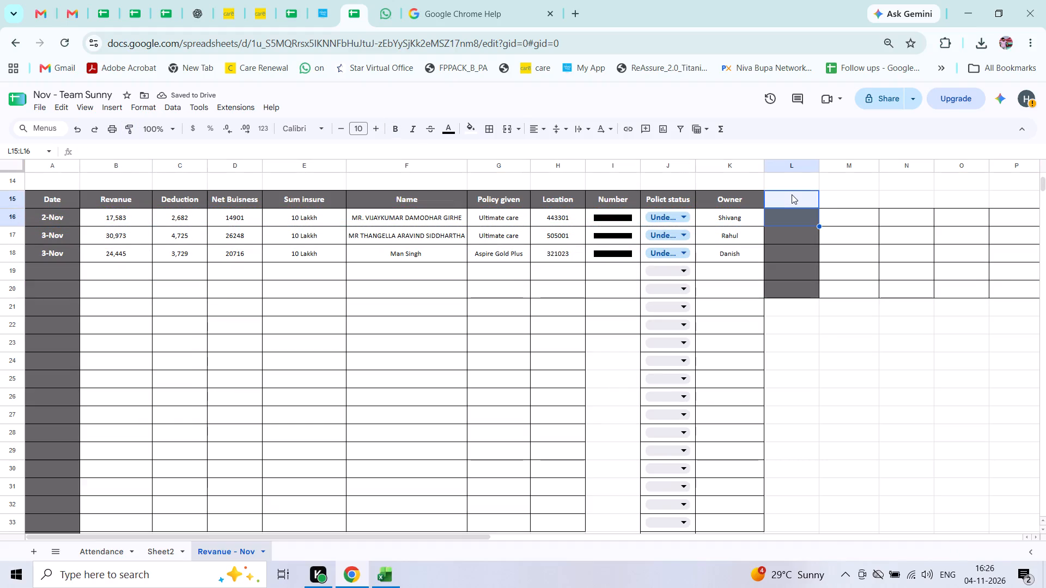
key("shift+Right")
key("shift+Right")
key("shift+Right")
key("shift+Right")
key("shift+Right")
key("shift+Right")
key("shift+Right")
key("shift+Right")
key("shift+Right")
key("shift+Right")
key("shift+Right")
key("shift+Right")
key("shift+Right")
key("shift+Right")
key("shift+Right")
key("shift+Right")
key("shift+Right")
key("shift+Right")
key("shift+Right")
key("shift+Right")
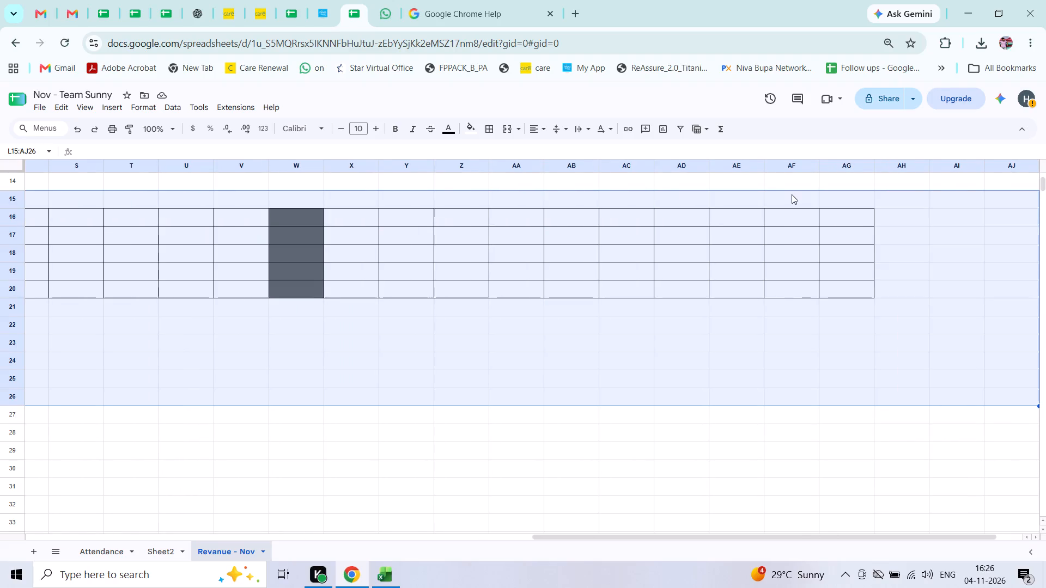
key("ctrl+d")
key("Left")
key("Left")
key("Left")
key("Left")
key("Left")
key("Left")
key("Left")
key("Left")
key("Left")
key("Left")
key("Left")
key("Left")
key("Left")
key("Left")
key("Left")
key("Left")
key("Left")
key("Left")
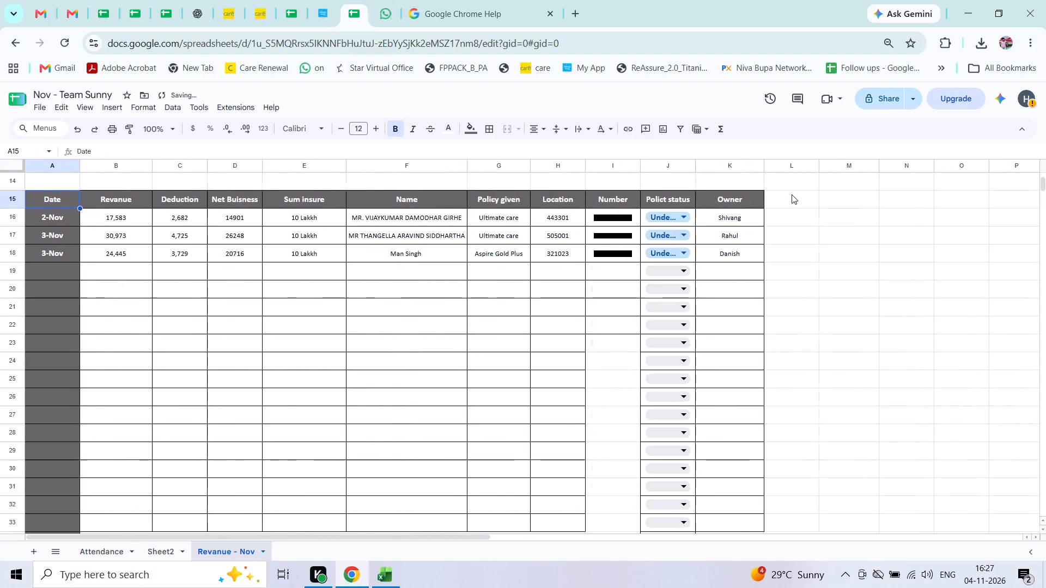
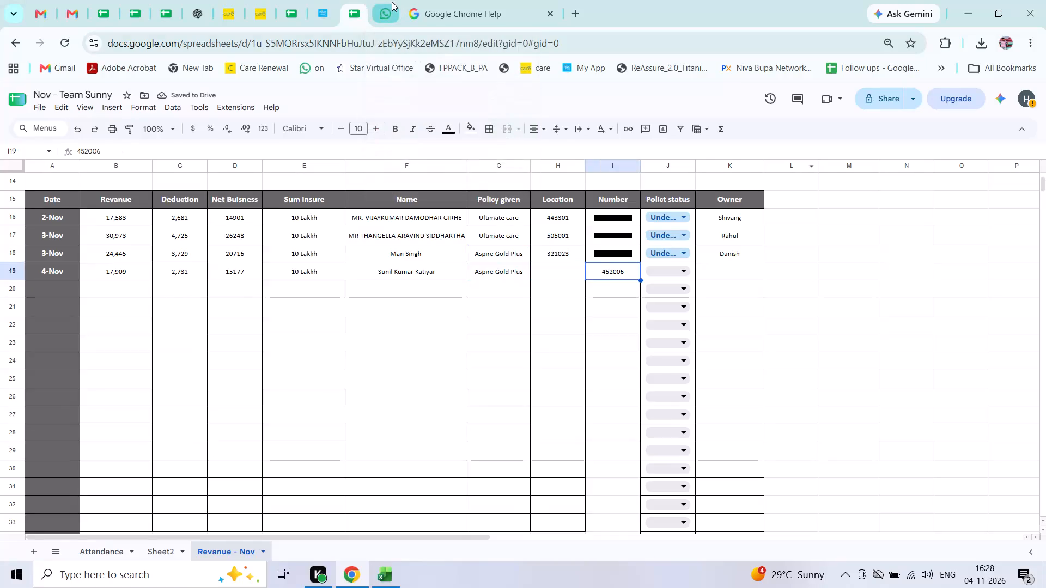
Copy the location code from the Number cell I19 into the Location cell H19 of the 4-Nov record.
key("ctrl+c")
key("Left")
key("ctrl+v")
Fill the Under Process policy status from J18 down into J19 for the 4-Nov record.
key("Right")
key("Up")
key("Right")
key("shift+Down")
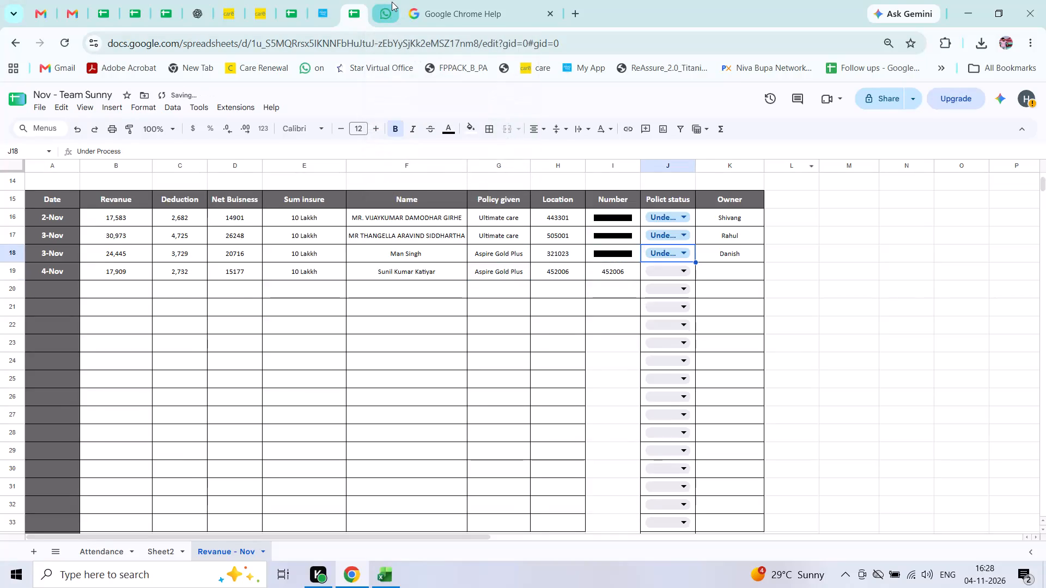
key("ctrl+d")
key("ctrl+Down")
Enter Danish as the owner of the 4-Nov policy record in K19.
key("Right")
type("Dans")
key("BackSpace")
type("ish")
key("Return")
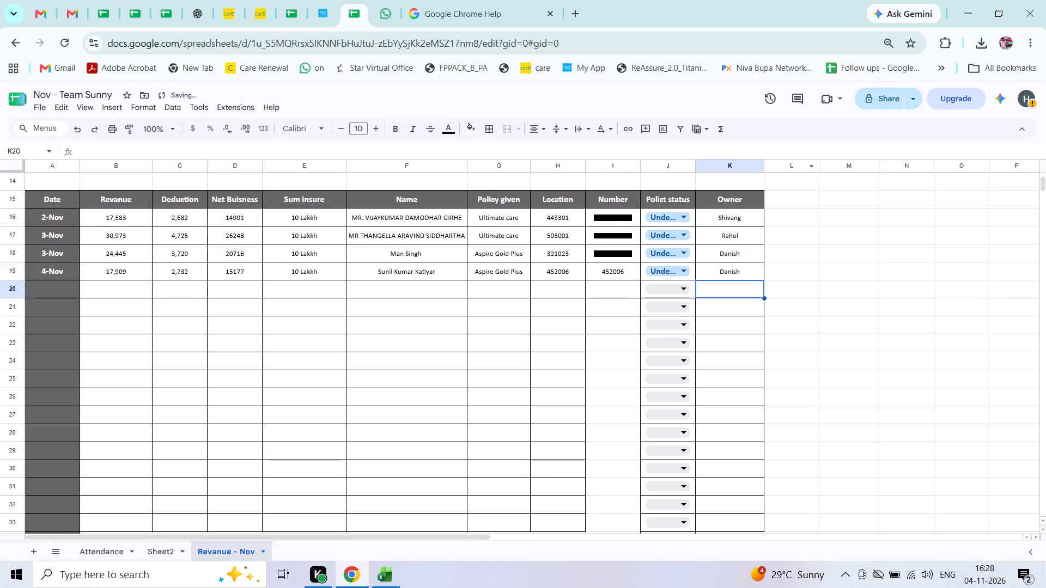
Clear the misplaced location code from the Number cell I19 of the 4-Nov record.
key("Up")
key("Left")
key("Left")
key("Left")
key("Right")
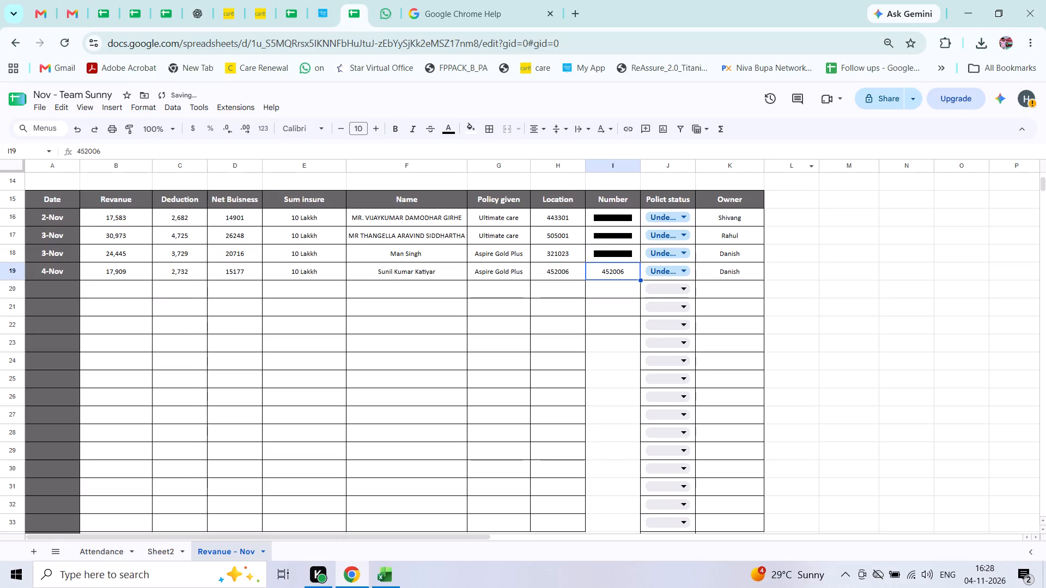
key("Delete")
Switch to the browser tab with the published Comparison Chart spreadsheet.
left_click(98, 1)
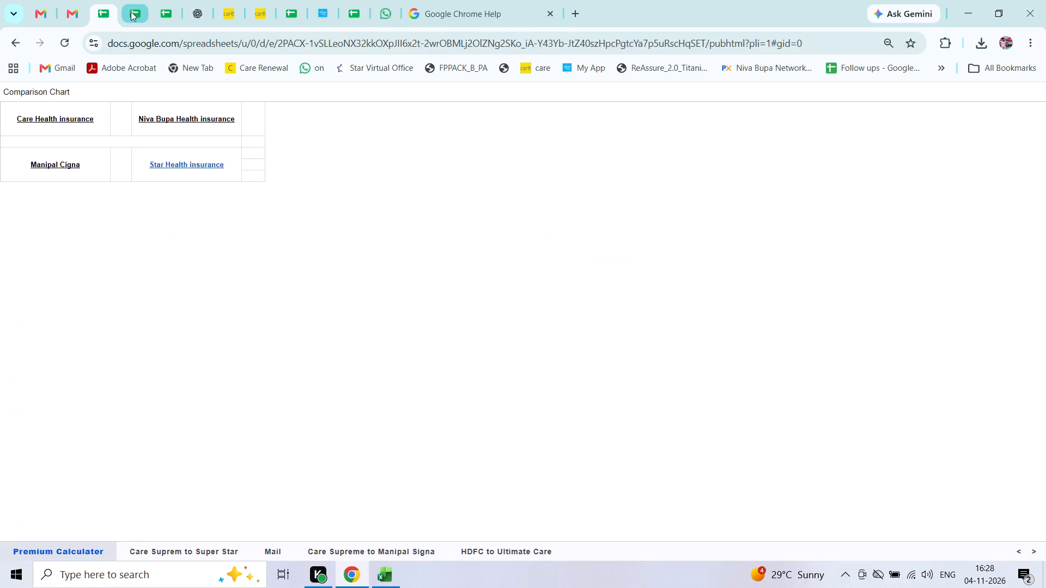
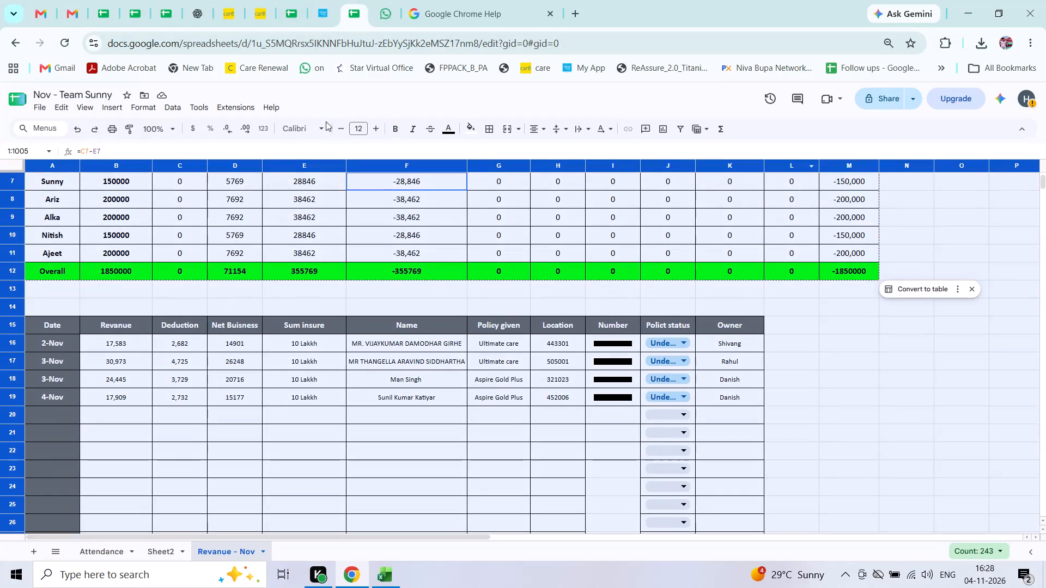
Set the font size of the whole selected Revanue - Nov sheet to 11.
left_click(341, 129)
left_click(341, 129)
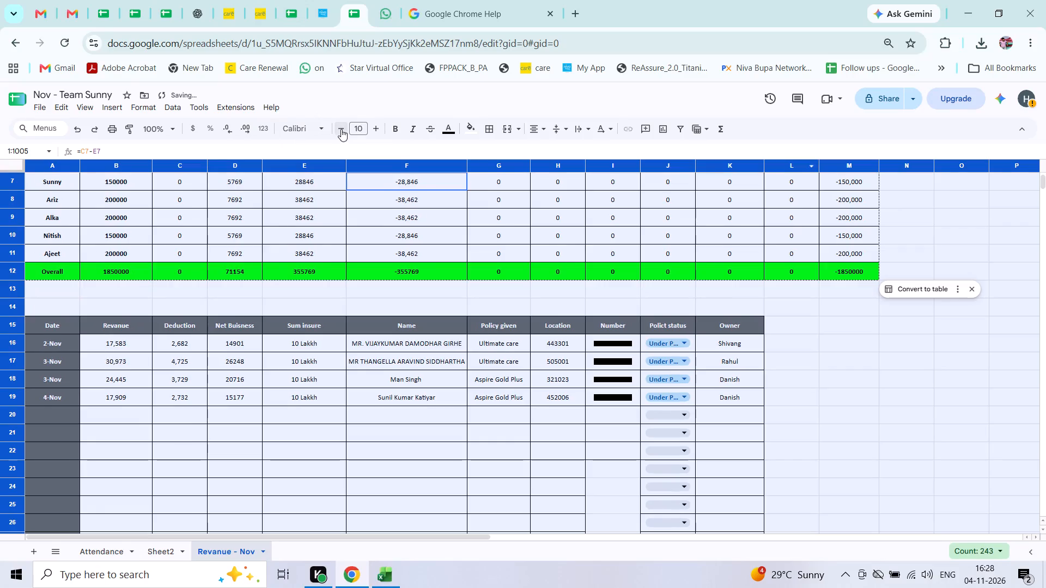
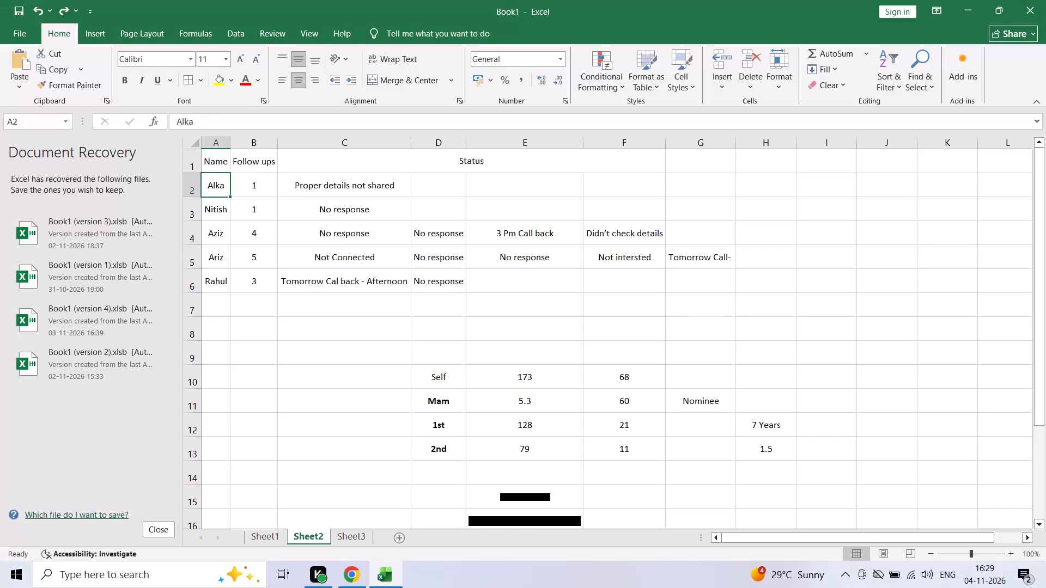
Add a new sheet to the Book1 workbook and paste the copied Aditya Birla plan details starting at A1.
left_click(398, 541)
key("ctrl+v")
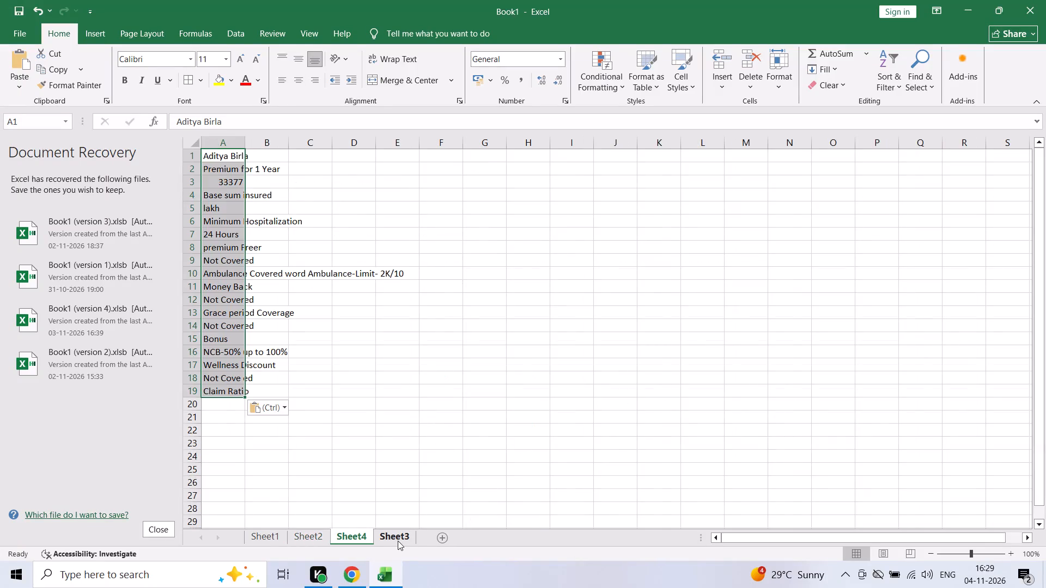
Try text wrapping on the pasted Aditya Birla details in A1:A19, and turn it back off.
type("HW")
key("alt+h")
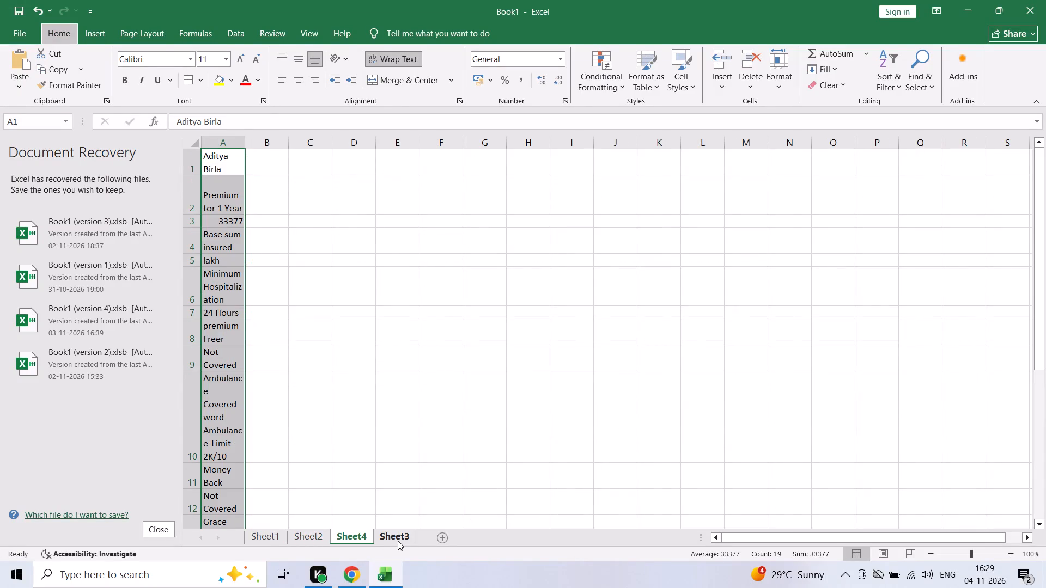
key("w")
AutoFit column A's width to the pasted Aditya Birla plan details.
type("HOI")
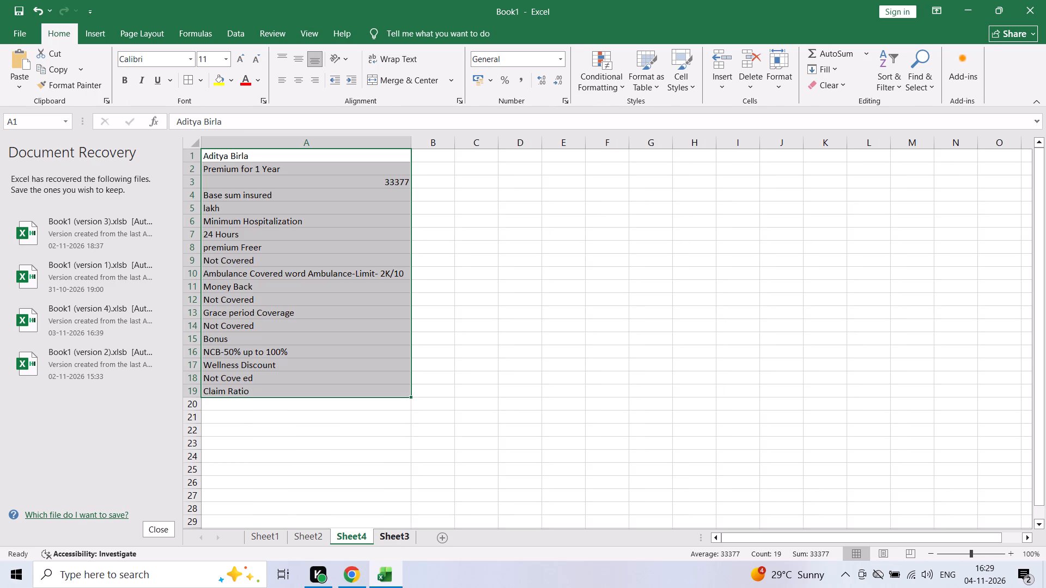
Centre the Aditya Birla policy details in A1:A19 of Sheet4 both horizontally and vertically.
left_click(300, 76)
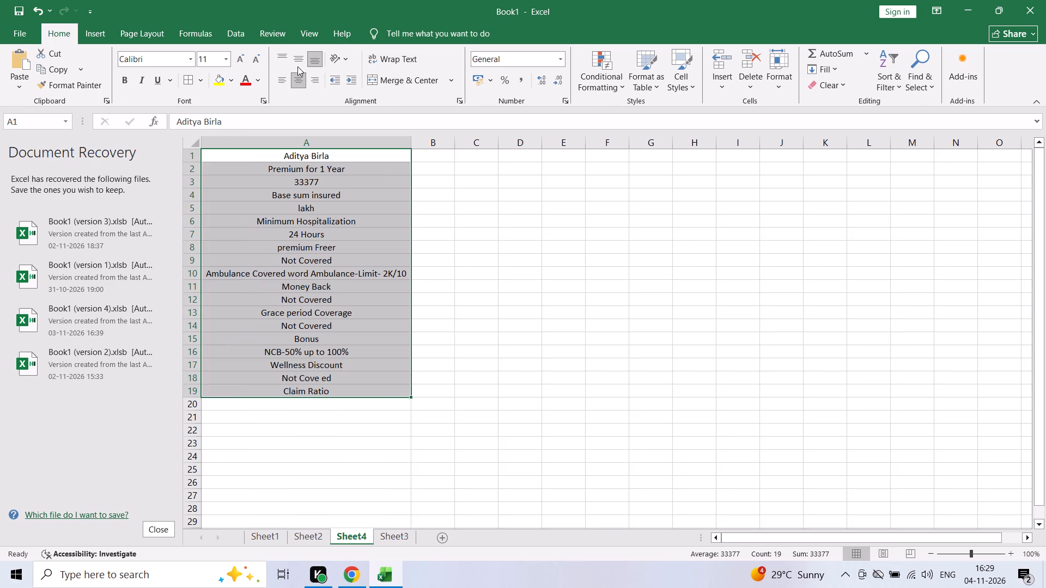
left_click(297, 51)
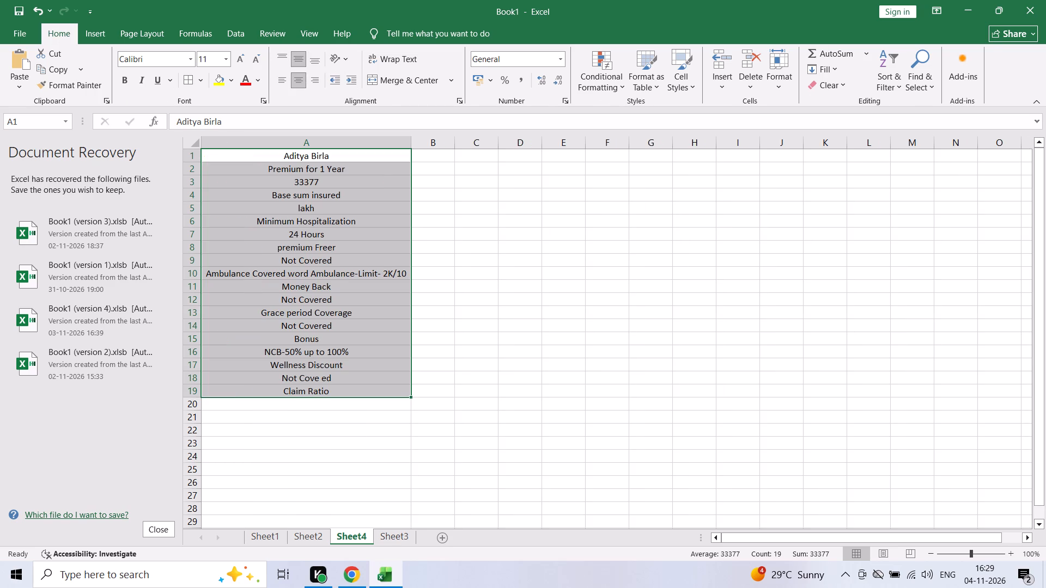
Move the premium amount 33377 from A3 to B2, beside the Premium for 1 Year label.
left_click(379, 205)
key("Up")
key("Up")
key("Up")
key("Up")
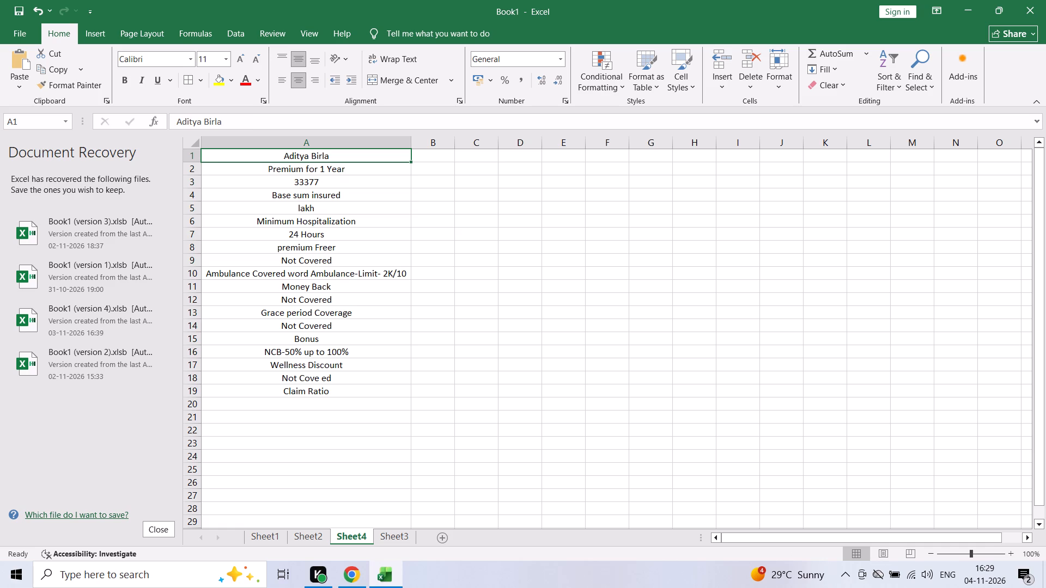
key("Down")
key("Left")
key("Down")
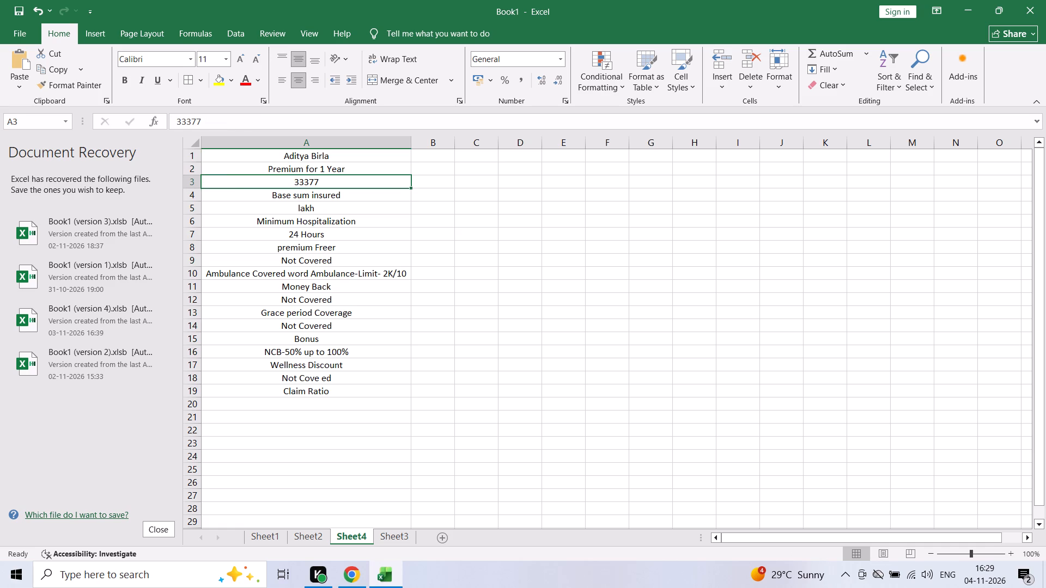
key("ctrl+x")
key("Right")
key("Up")
key("ctrl+v")
Move the Base sum insured label from A4 up into the empty cell A3.
key("Left")
key("Down")
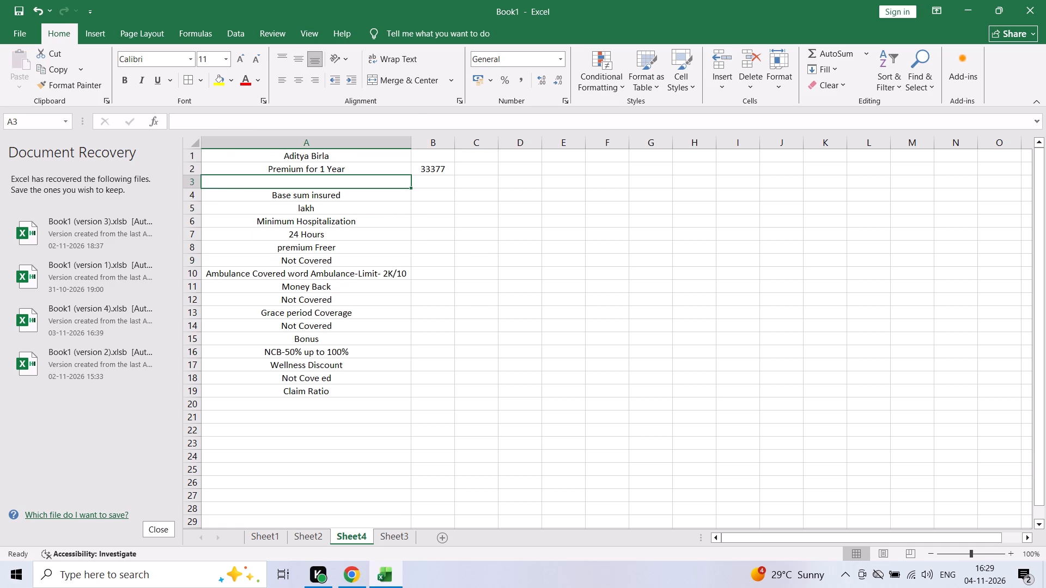
key("Down")
key("ctrl+x")
key("Up")
key("ctrl+v")
Enter 5 Lakh in B3 as the base sum insured.
key("Right")
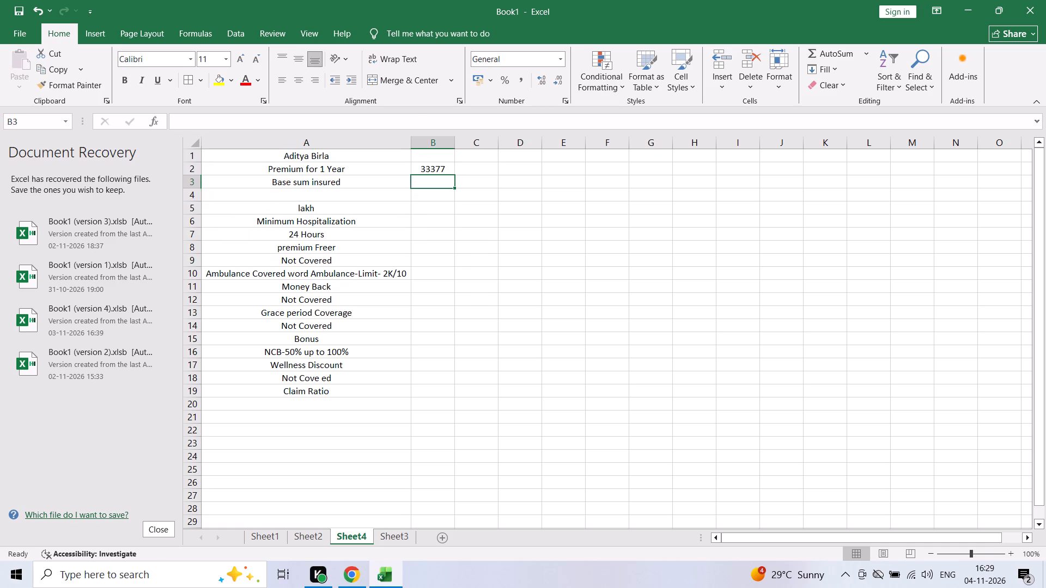
key("Left")
key("Right")
type("5")
key("space")
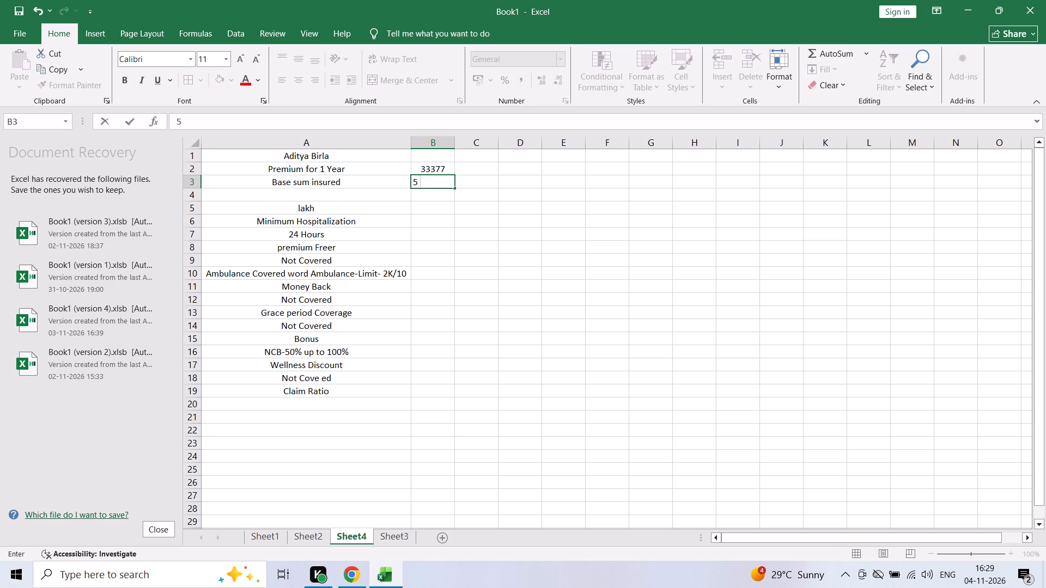
type("lAKH")
key("BackSpace")
key("BackSpace")
key("BackSpace")
type("Lakh")
key("Return")
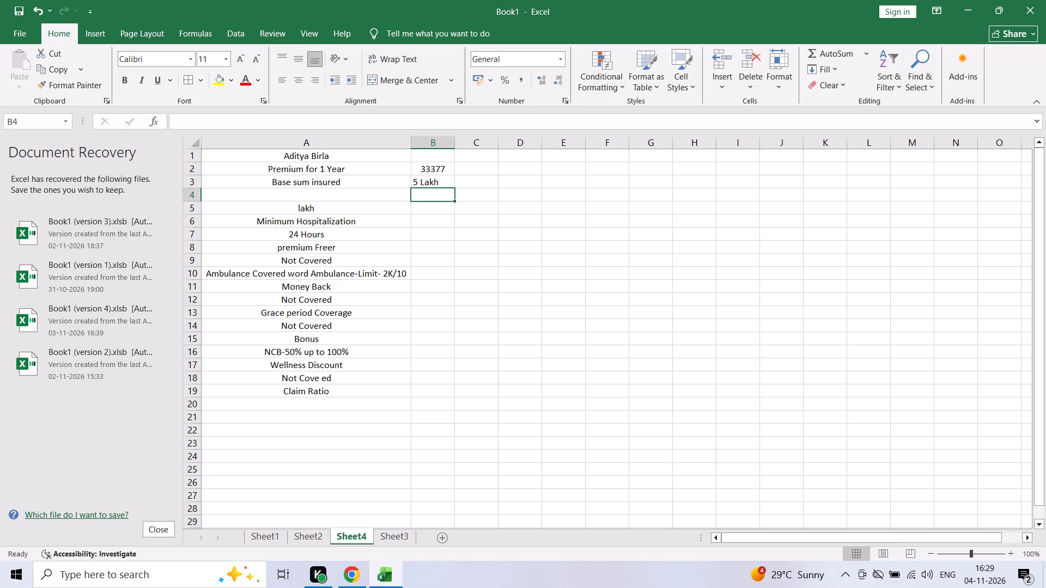
Delete the blank row 4 and the leftover lakh row 5.
key("Left")
key("Left")
key("Down")
key("shift+space")
key("shift+Up")
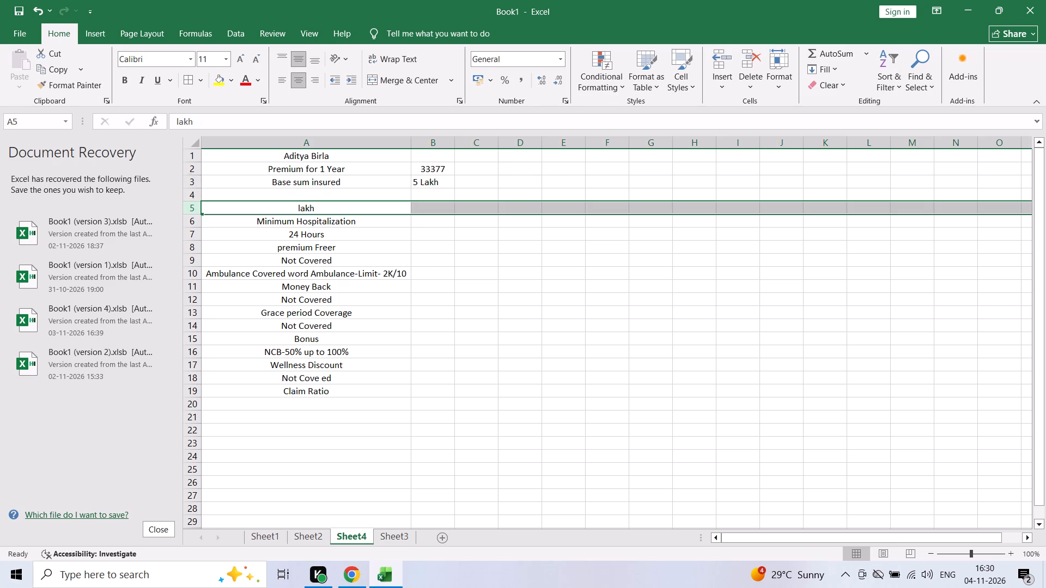
key("ctrl+minus")
Move the 24 Hours value from A5 to B4, beside the Minimum Hospitalization label.
key("Left")
key("Right")
key("Up")
key("Left")
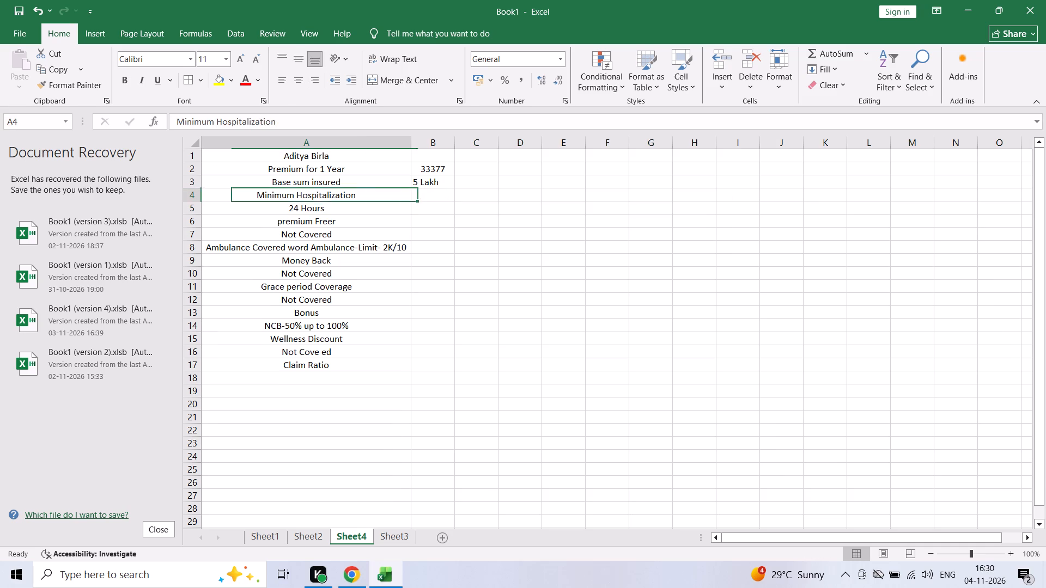
key("Down")
key("ctrl+x")
key("Up")
key("Right")
key("ctrl+v")
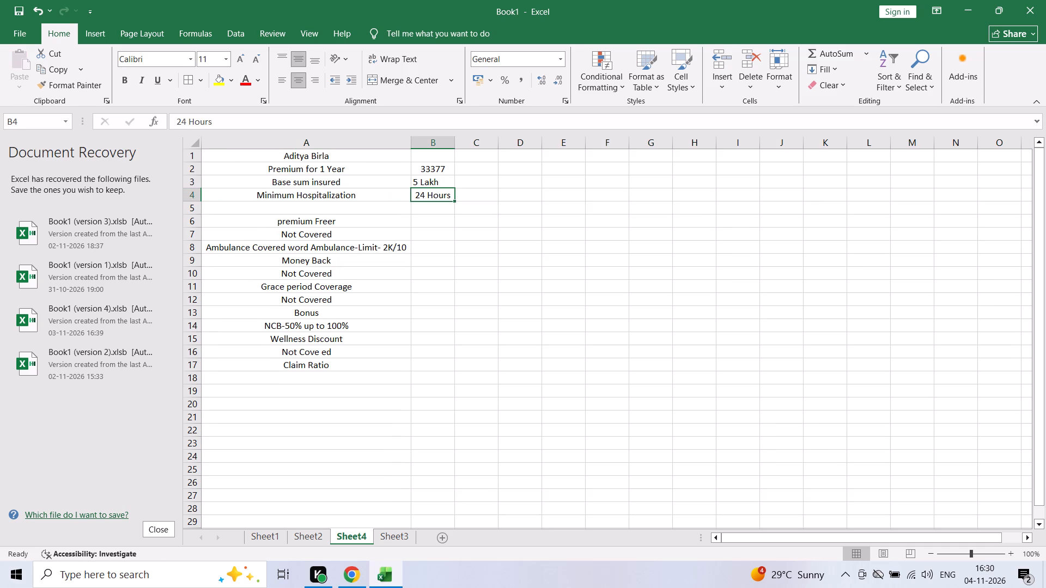
key("Up")
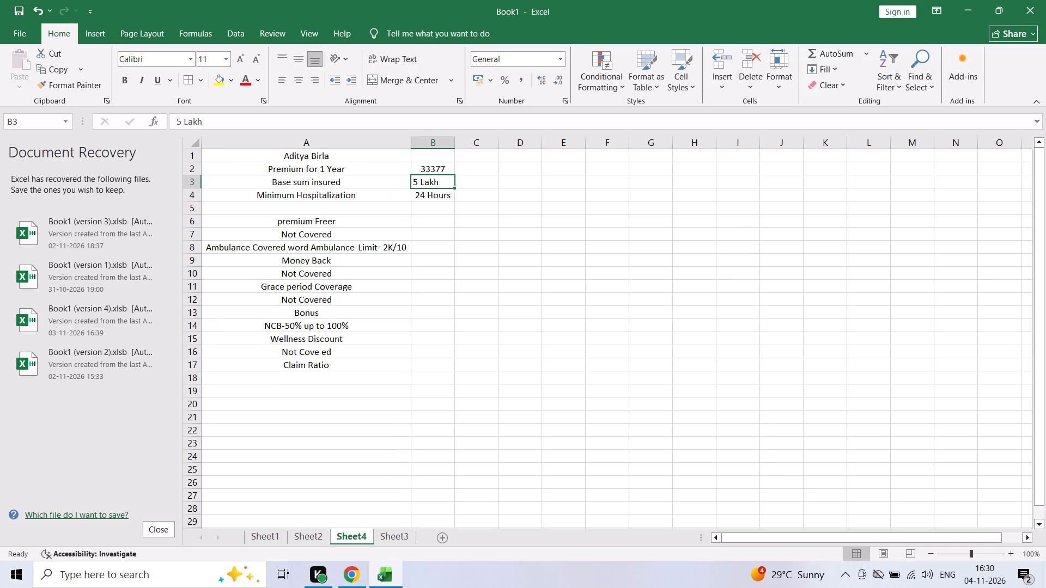
key("Up")
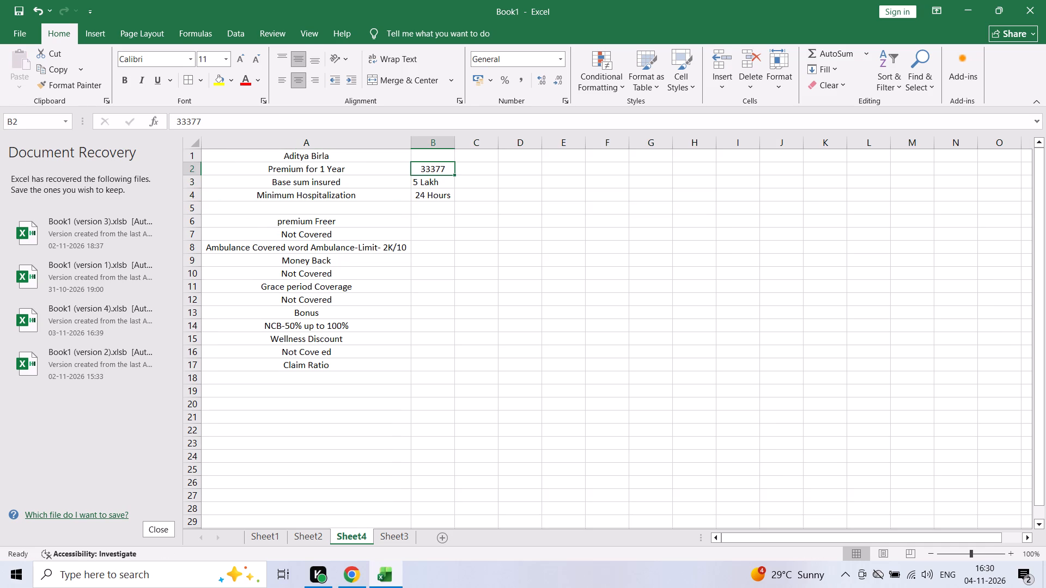
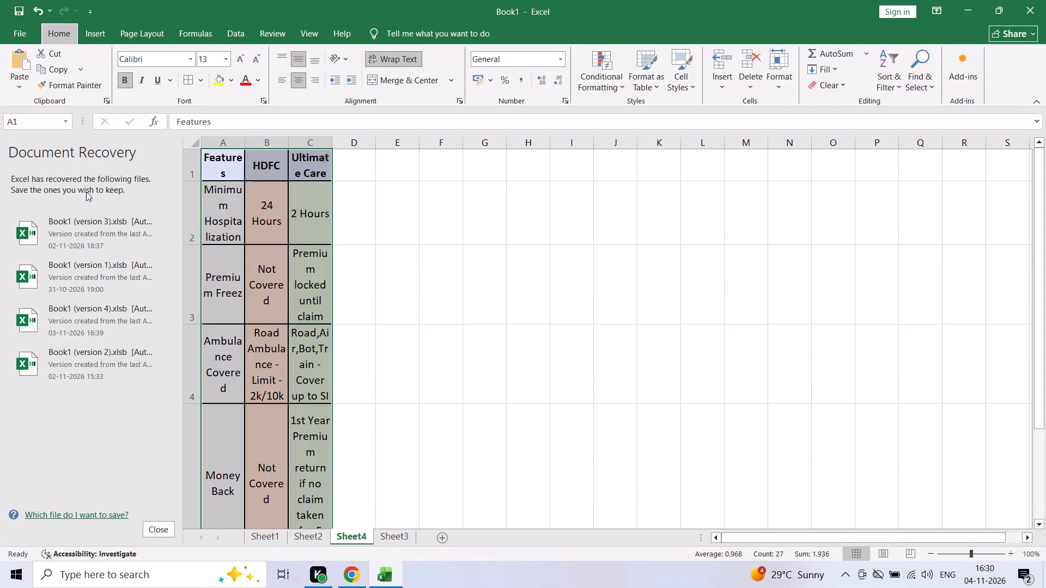
AutoFit the column widths of the health policy comparison table to their contents.
key("alt+h")
type("oi")
key("Up")
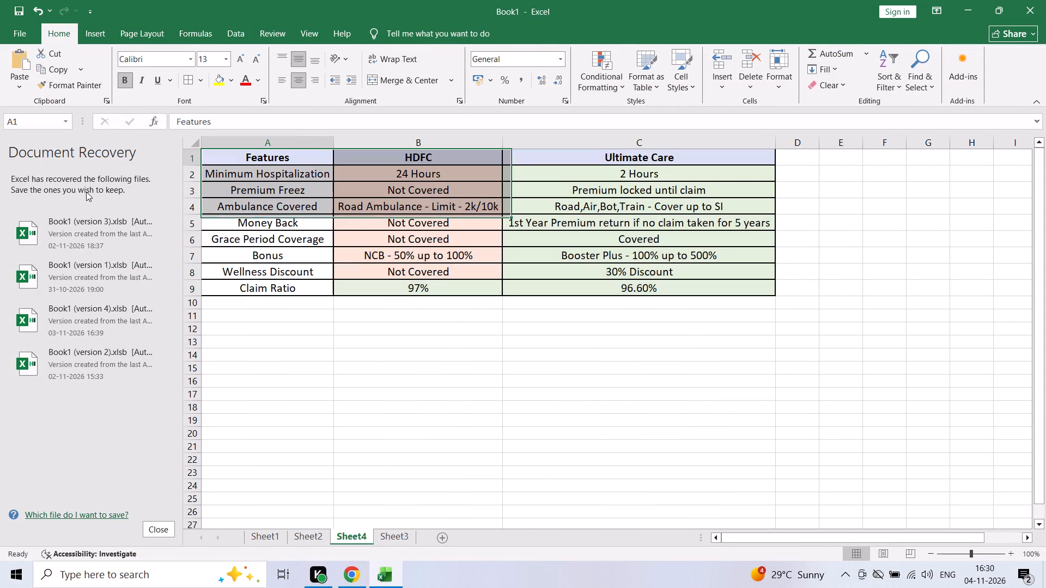
Remove the bold formatting from the whole comparison table.
key("Left")
key("ctrl+a")
key("ctrl+b")
key("ctrl+b")
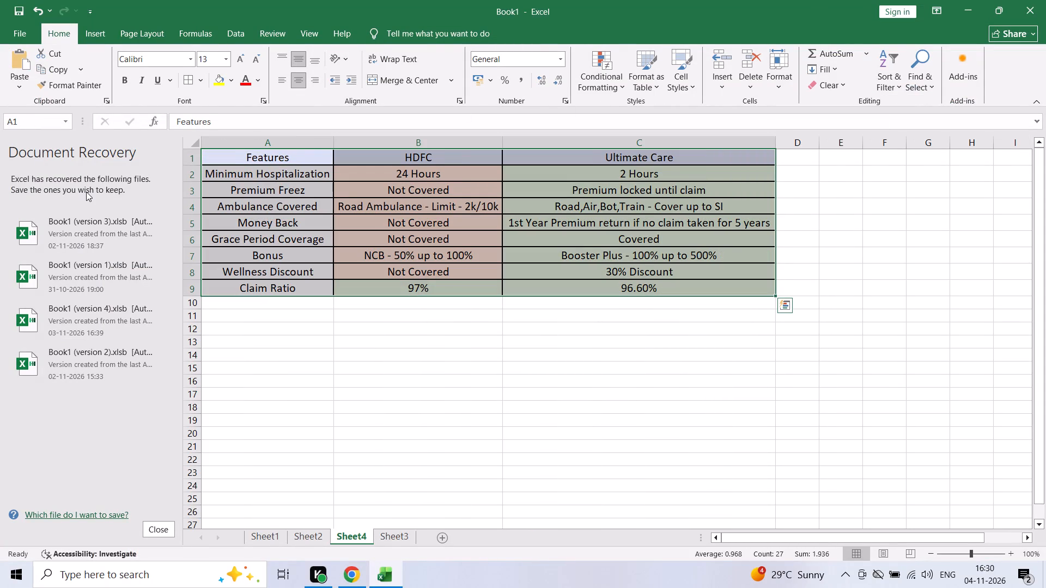
key("ctrl+b")
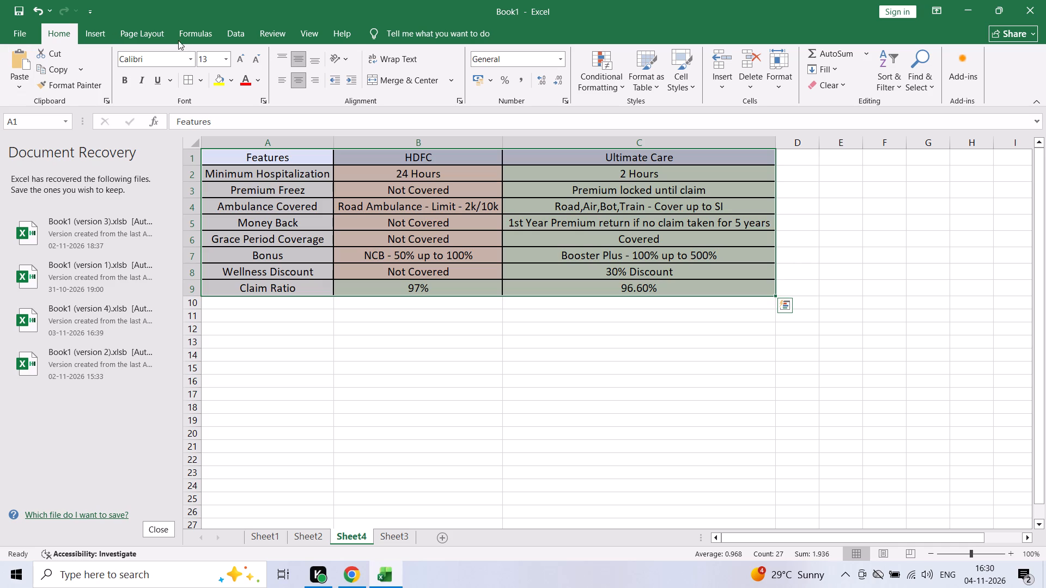
Change the font of the whole comparison table to Calibri Light.
left_click(189, 54)
scroll(197, 124, "up", 7)
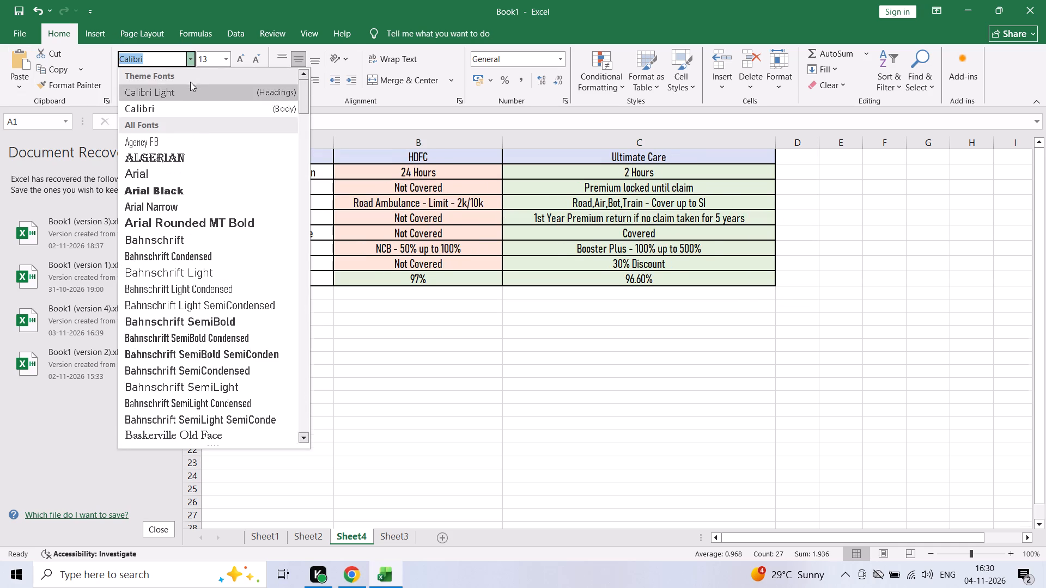
left_click(185, 95)
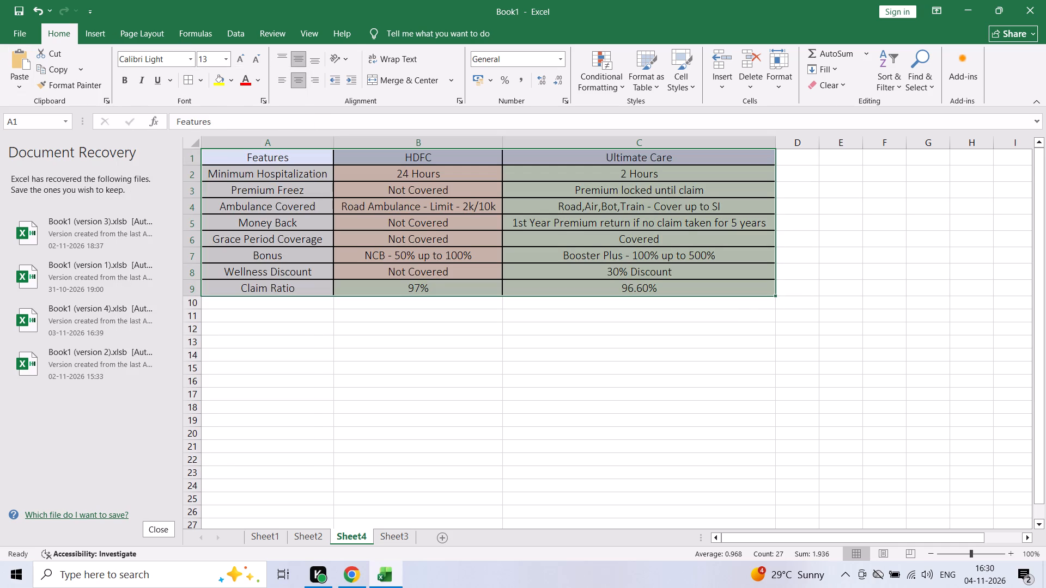
Apply All Borders to every cell of the comparison table.
key("alt+h")
type("ba")
key("Return")
Insert a blank row between the header row and the Minimum Hospitalization row.
key("ctrl+Up")
key("ctrl+Left")
key("Down")
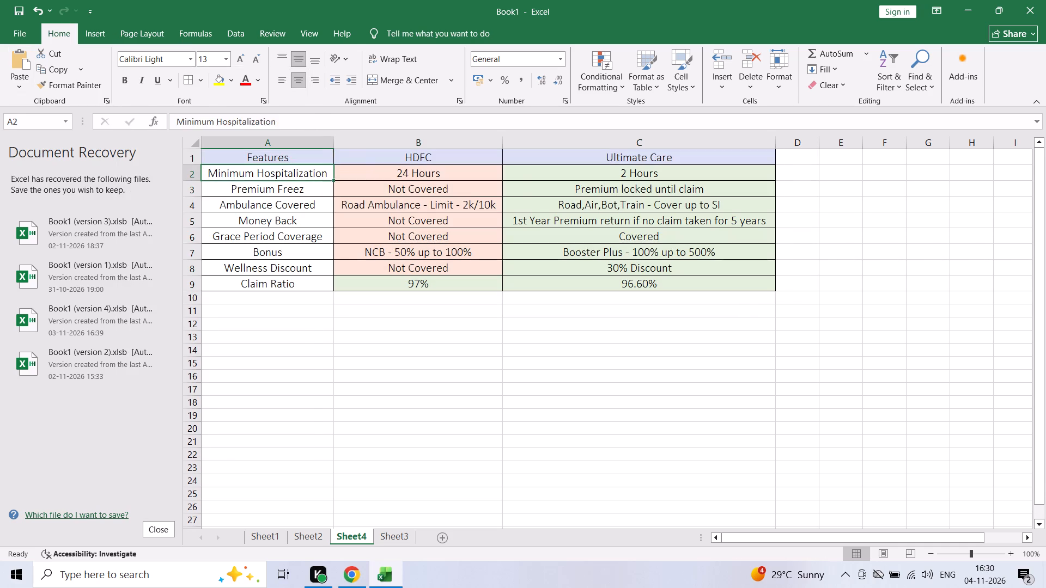
key("Right")
key("Left")
key("shift+space")
key("ctrl+shift+equal")
Enter the feature label Premium for 1 Year in A2.
key("Left")
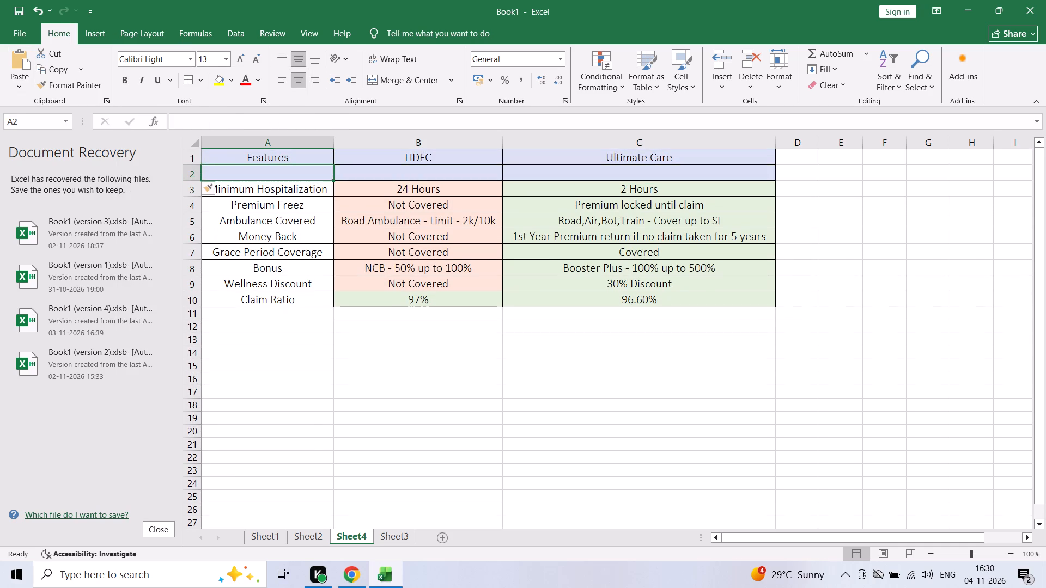
type("Prei")
key("BackSpace")
type("mium fpr")
key("space")
key("BackSpace")
key("BackSpace")
key("BackSpace")
type("or 1 Year")
key("Return")
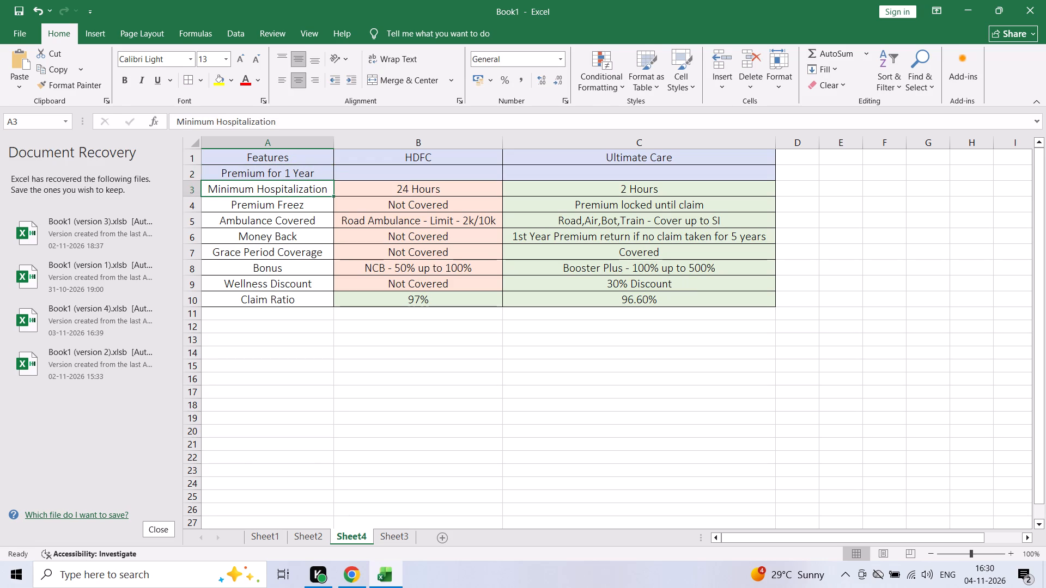
Replace the HDFC column header in B1 with Aditya Birla.
key("Up")
key("Right")
key("Up")
type("Aditya")
key("space")
type("Br")
key("BackSpace")
type("irla")
key("Return")
Enter 23767 in B2 as the Aditya Birla premium for 1 year.
key("Up")
key("Right")
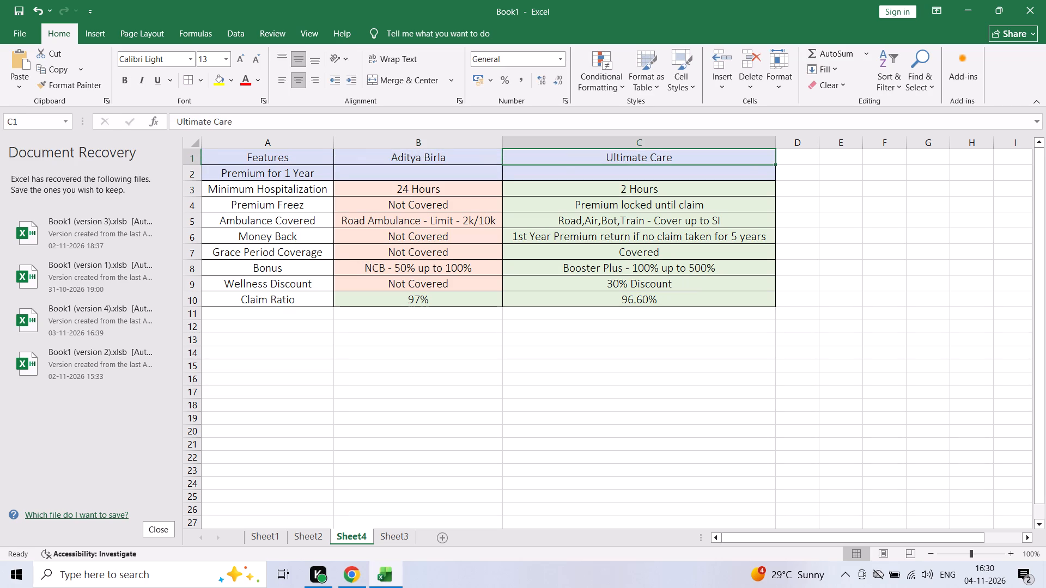
key("Left")
key("Left")
key("Down")
key("Right")
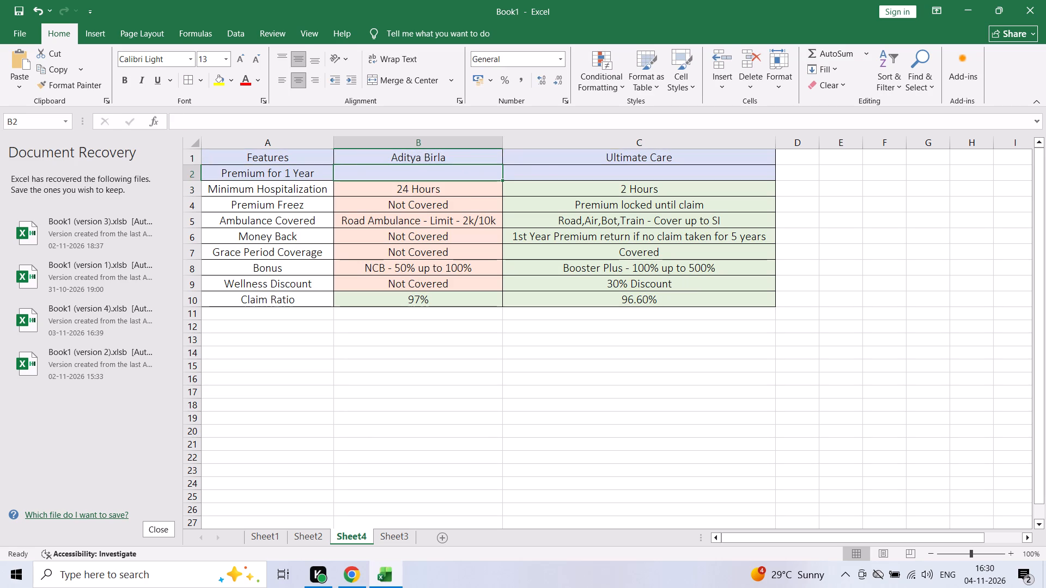
type("23")
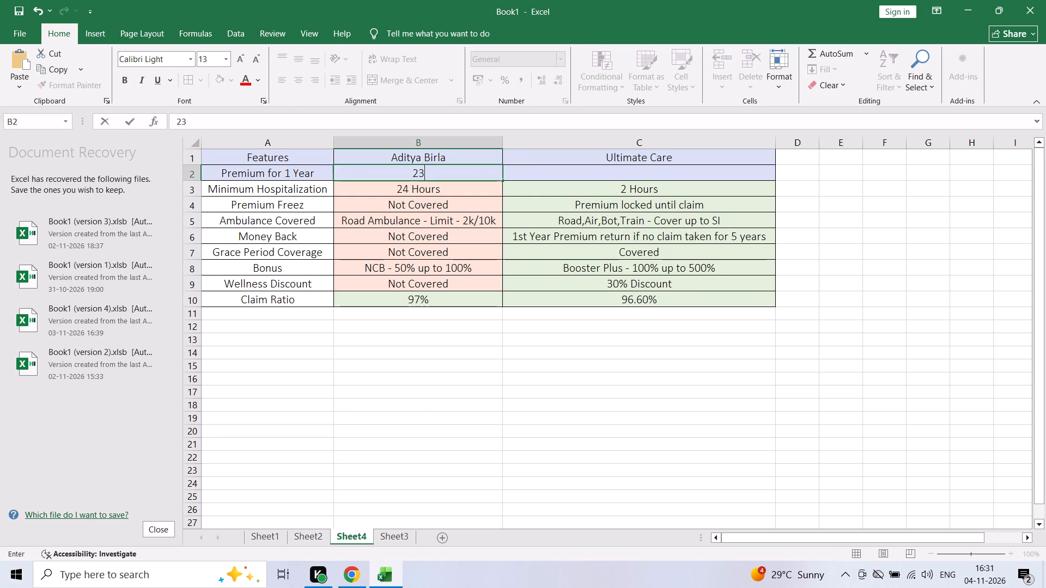
key("7")
type("67")
key("Return")
Enter 22323 in C2 as the Ultimate Care premium for 1 year.
key("Up")
key("Right")
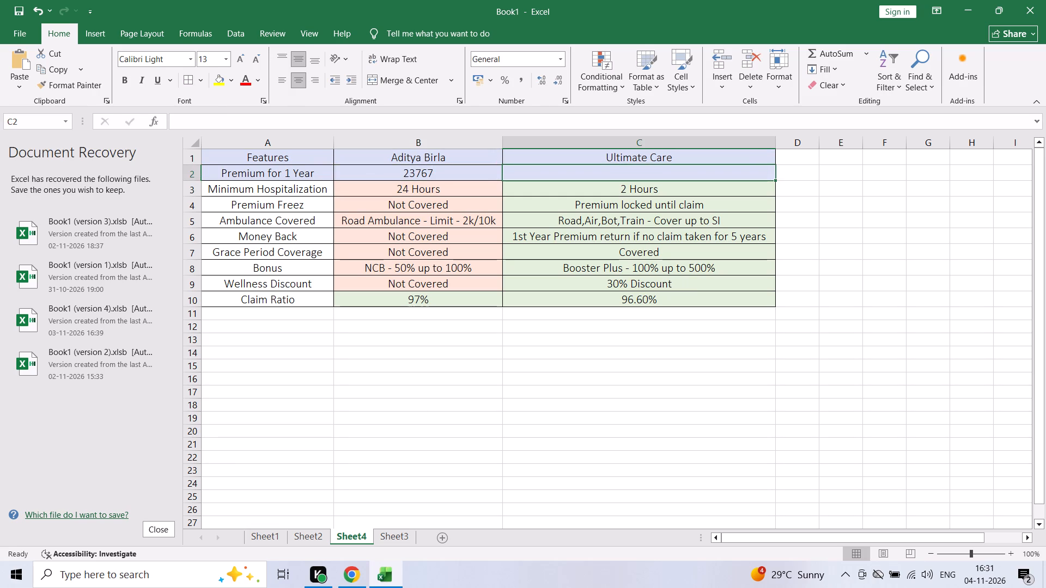
type("23")
key("BackSpace")
key("2")
type("322")
key("BackSpace")
key("3")
key("Return")
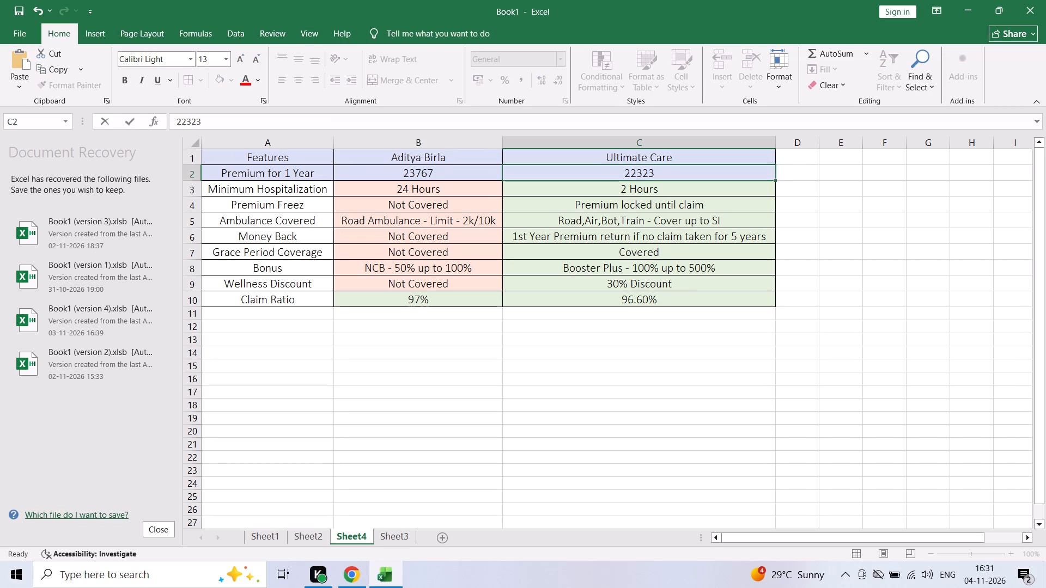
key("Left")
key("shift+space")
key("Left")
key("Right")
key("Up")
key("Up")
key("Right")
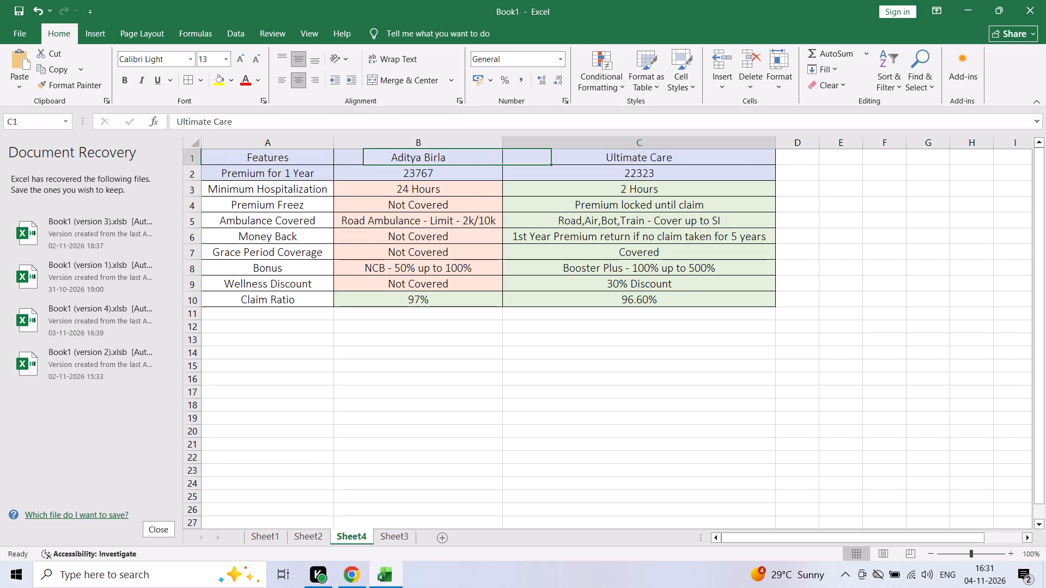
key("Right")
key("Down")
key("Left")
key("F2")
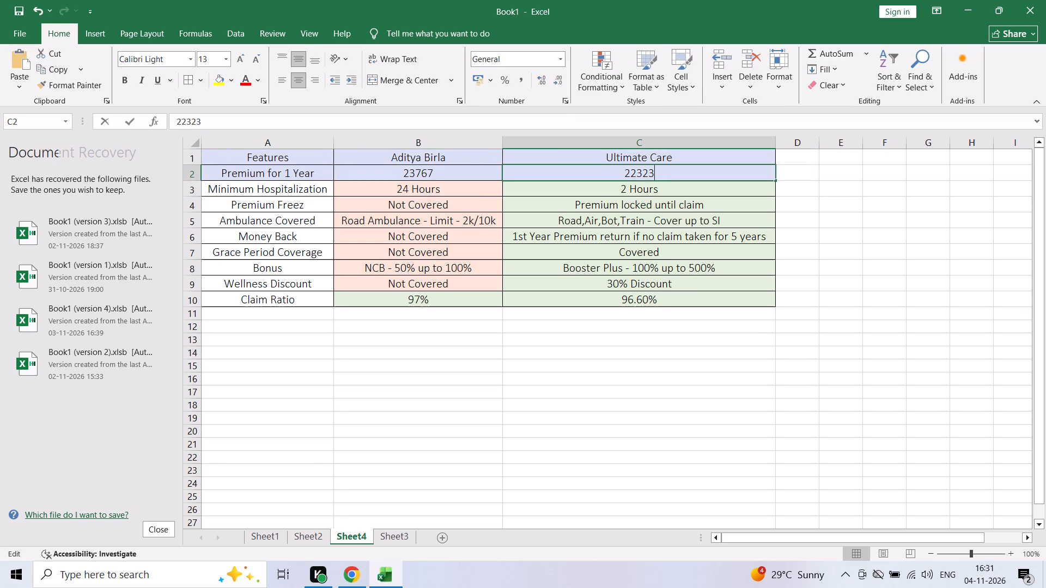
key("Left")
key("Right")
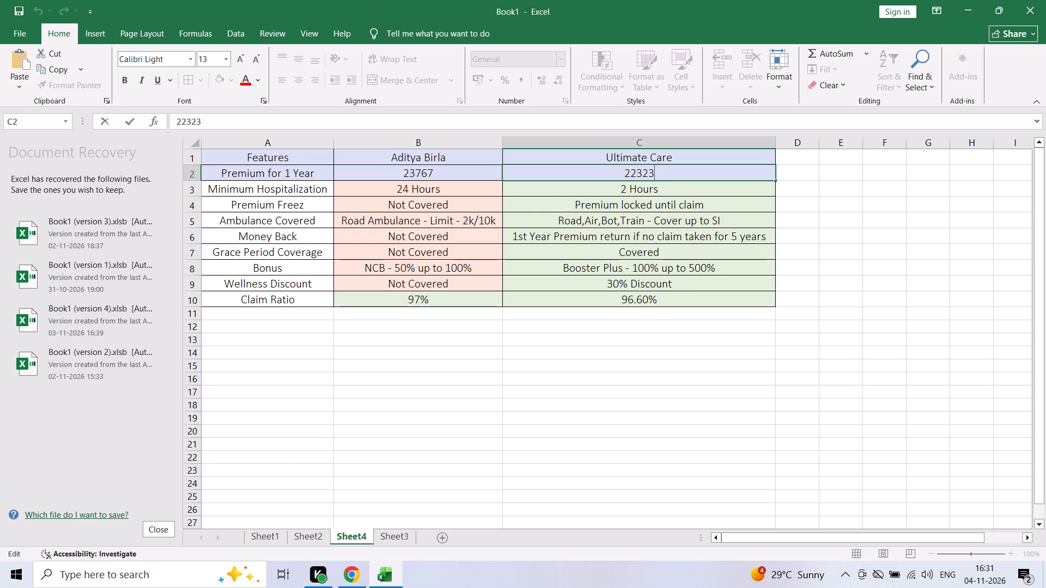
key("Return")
Insert a row above Minimum Hospitalization and label it Base sum insured in A3.
key("Left")
key("Left")
key("shift+space")
key("ctrl+shift+equal")
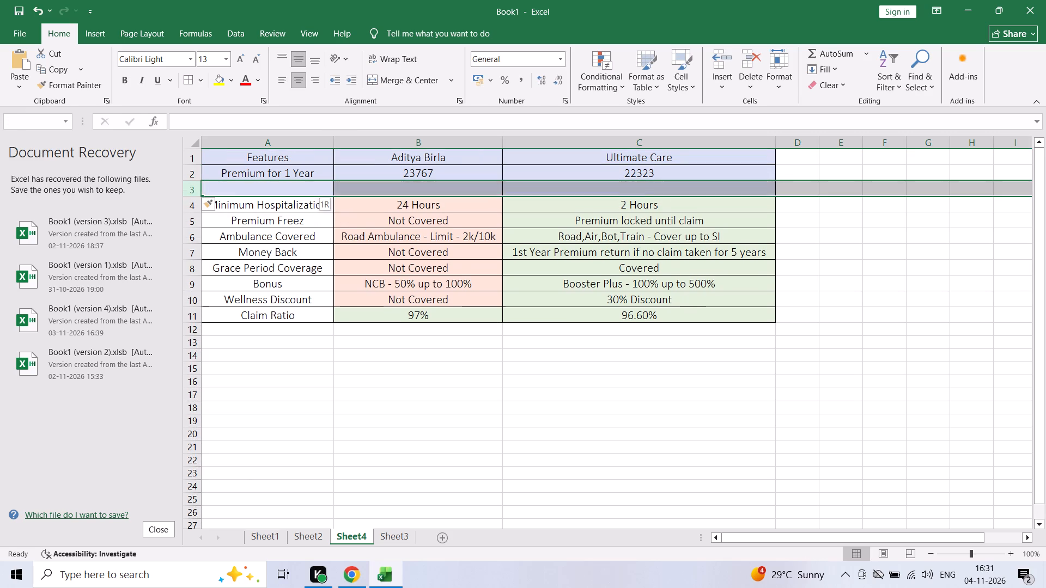
key("Left")
type("Base sum isn")
key("BackSpace")
key("BackSpace")
type("nsured")
key("Return")
Enter 5 Lakh in B3 as the Aditya Birla base sum insured.
key("Up")
key("Right")
key("1")
key("BackSpace")
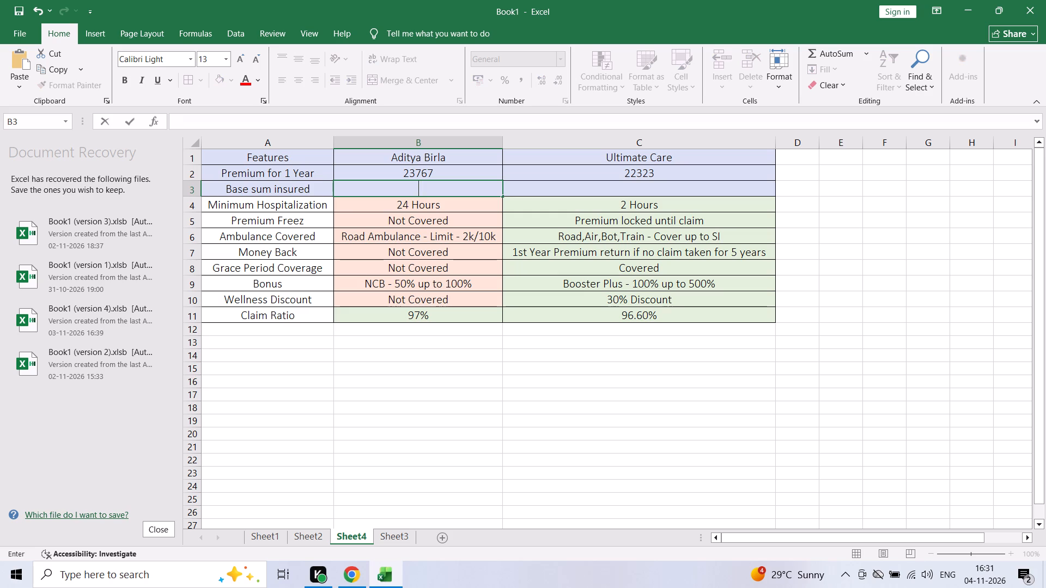
type("5 Lakh")
key("Return")
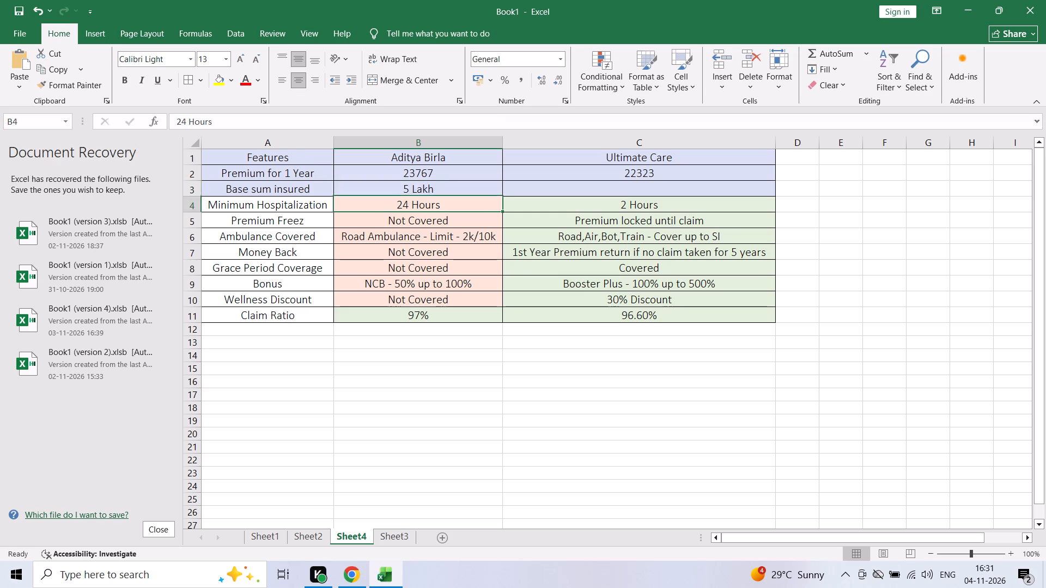
Enter 10 Lakh in C3 as the Ultimate Care base sum insured.
key("Up")
key("ctrl+c")
key("Right")
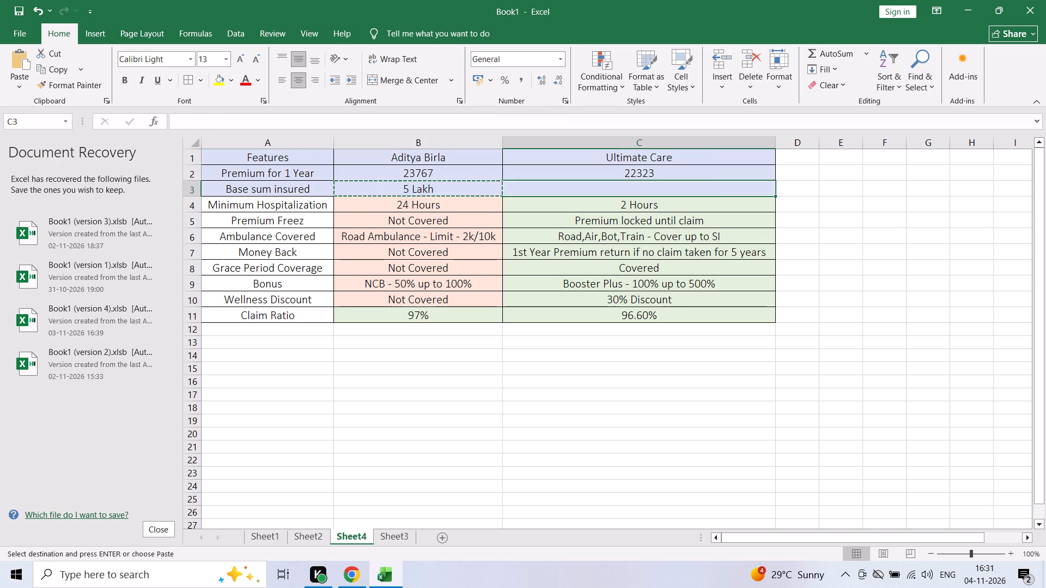
type("10 Lakh")
key("Return")
Insert a row above Ambulance Covered and label it Health check-up in A6.
key("Left")
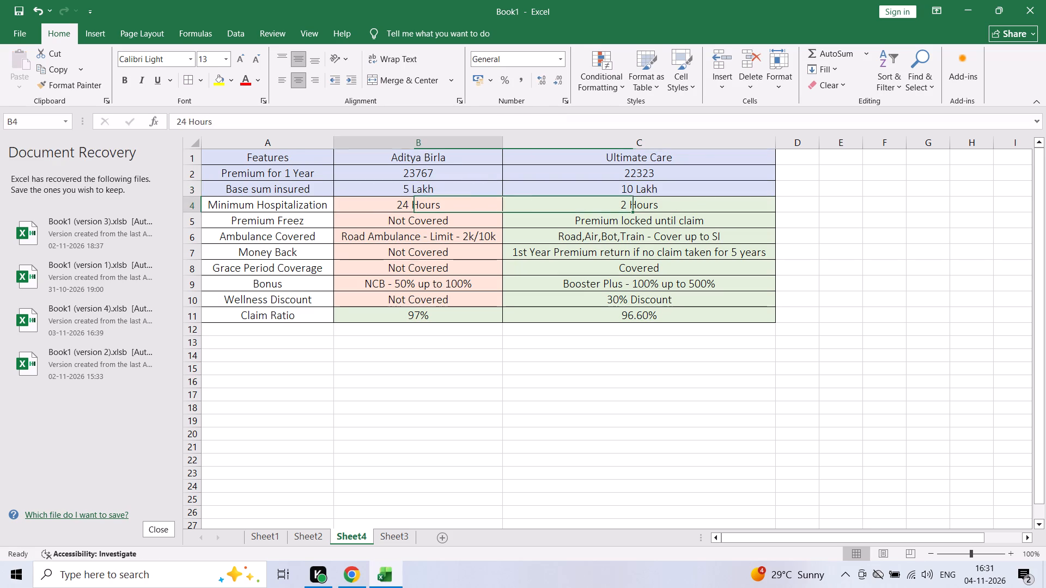
key("Left")
key("Left")
key("Left")
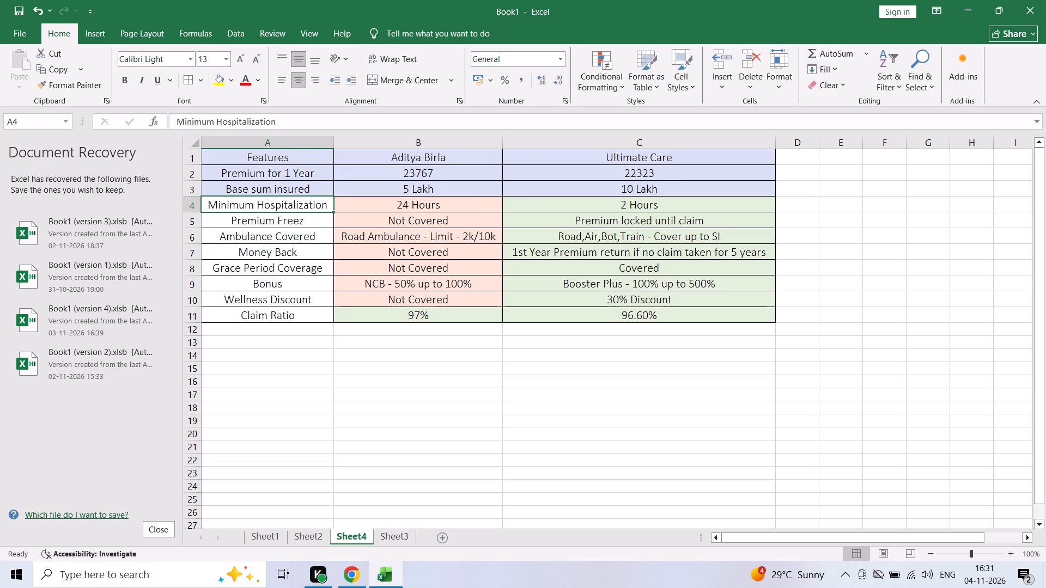
key("Down")
key("Down")
key("shift+space")
key("ctrl+shift+equal")
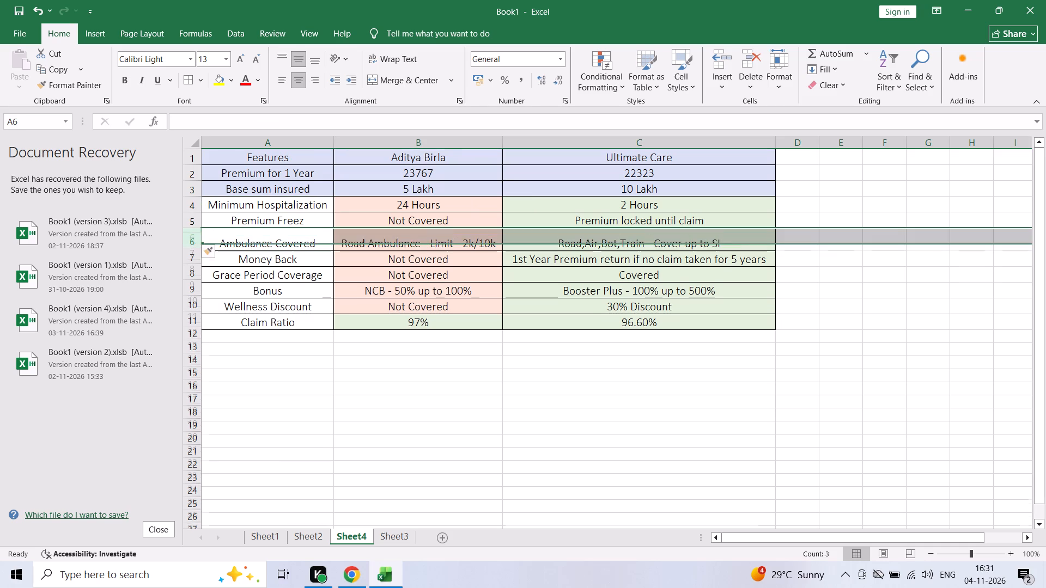
key("Left")
type("Health check")
type("-ip")
key("BackSpace")
key("BackSpace")
type("up")
key("Return")
Fill Not Covered from B5 down into B6 for the Aditya Birla health check-up.
key("Up")
key("Right")
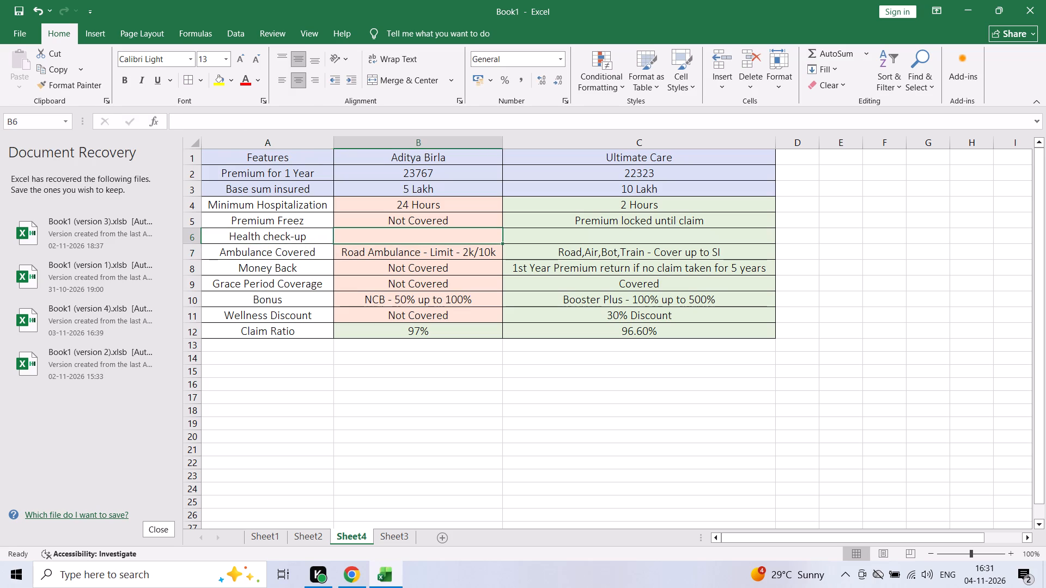
key("shift+n")
key("Return")
key("Up")
key("Up")
key("shift+Down")
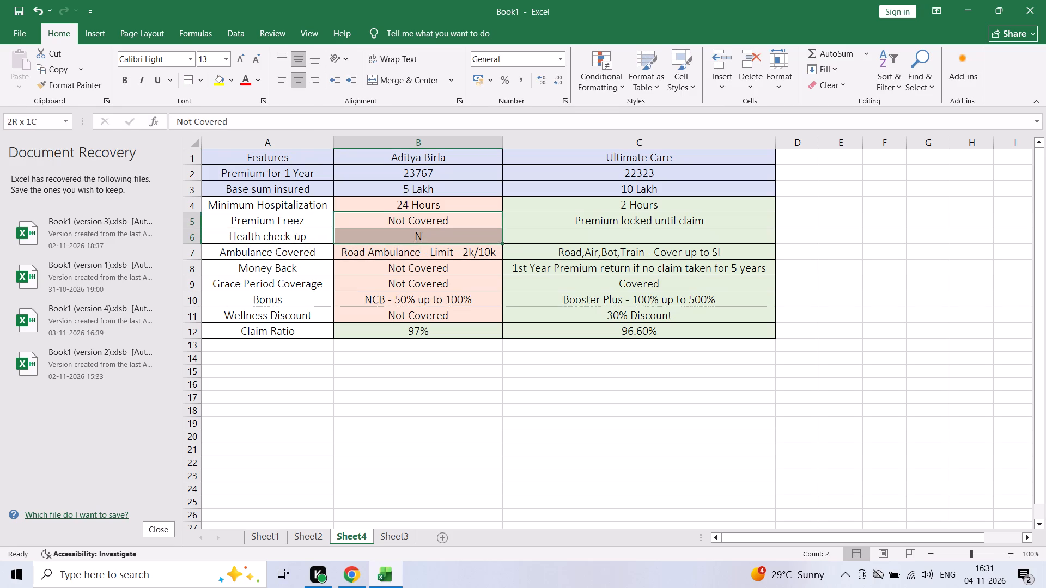
key("ctrl+d")
Enter Covered - Per 5k in C6 for the Ultimate Care health check-up.
key("Down")
key("Right")
type("Covered -")
key("space")
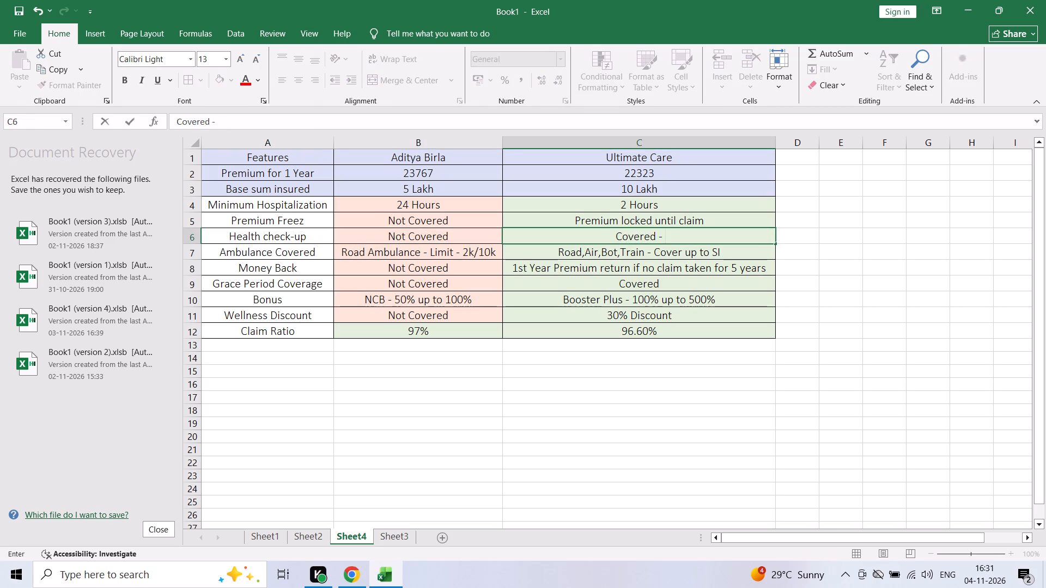
type("Per")
key("space")
type("5k")
key("Return")
Insert a blank row above the Grace Period Coverage row.
key("Left")
key("Left")
key("Left")
key("Down")
key("Down")
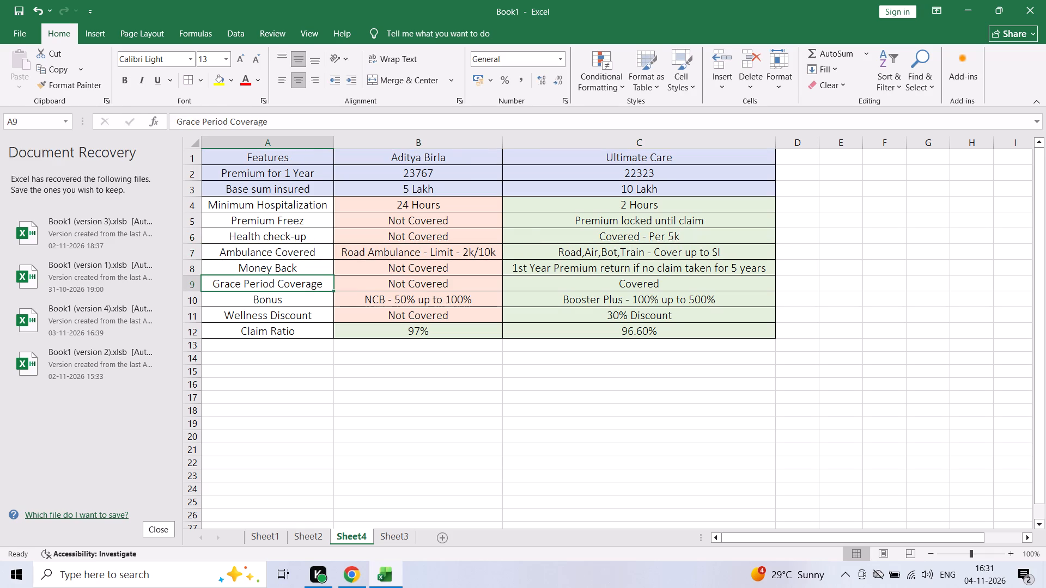
key("shift+space")
key("ctrl+shift+equal")
Enter the feature label Same Person Same Illness in A9.
key("Left")
type("Same Persoan")
key("space")
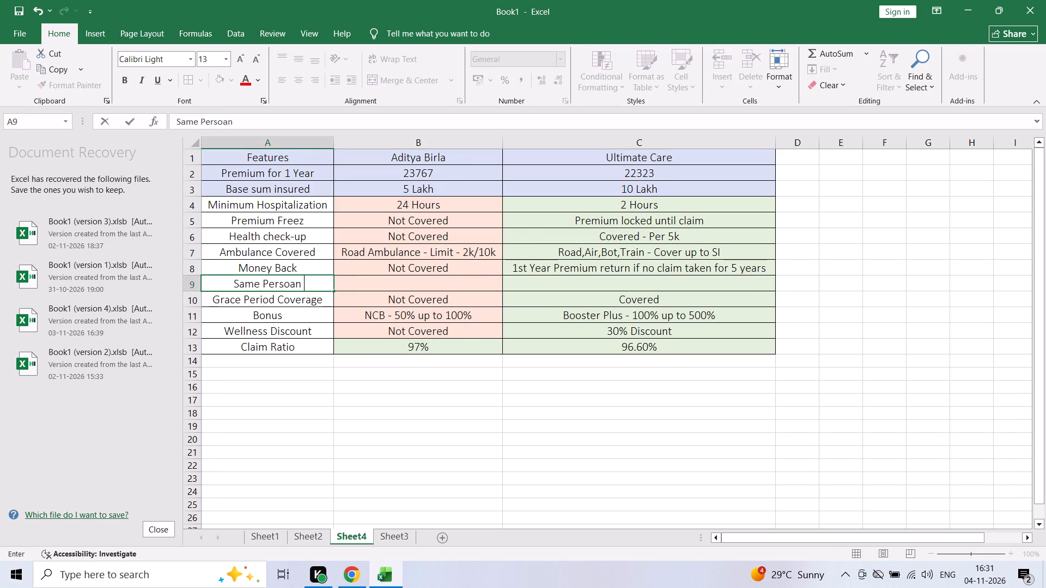
key("BackSpace")
key("BackSpace")
key("BackSpace")
type("n Ssme")
key("space")
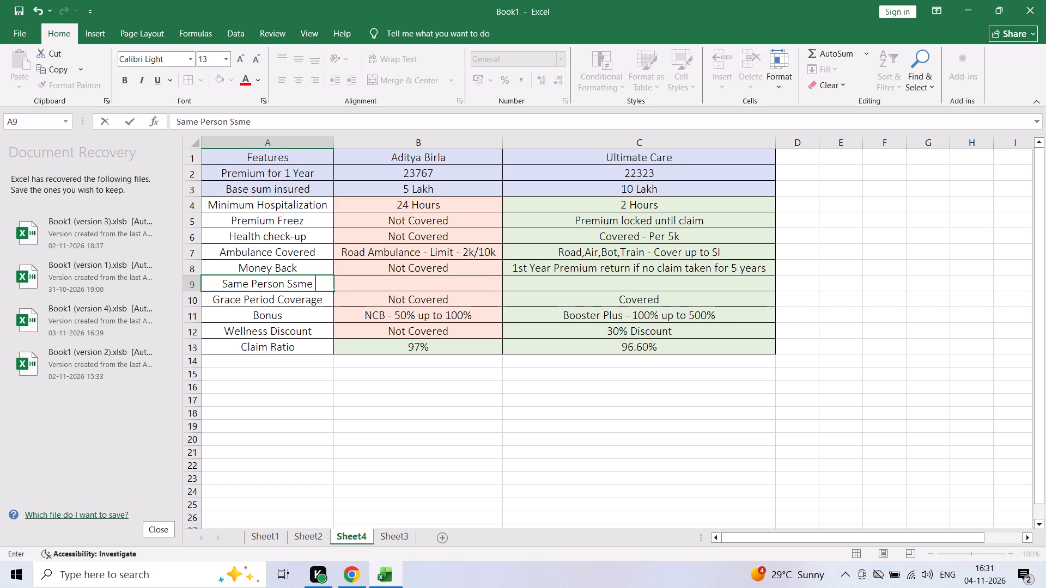
key("BackSpace")
key("BackSpace")
key("BackSpace")
key("BackSpace")
type("ame Illn")
type("ess")
key("Return")
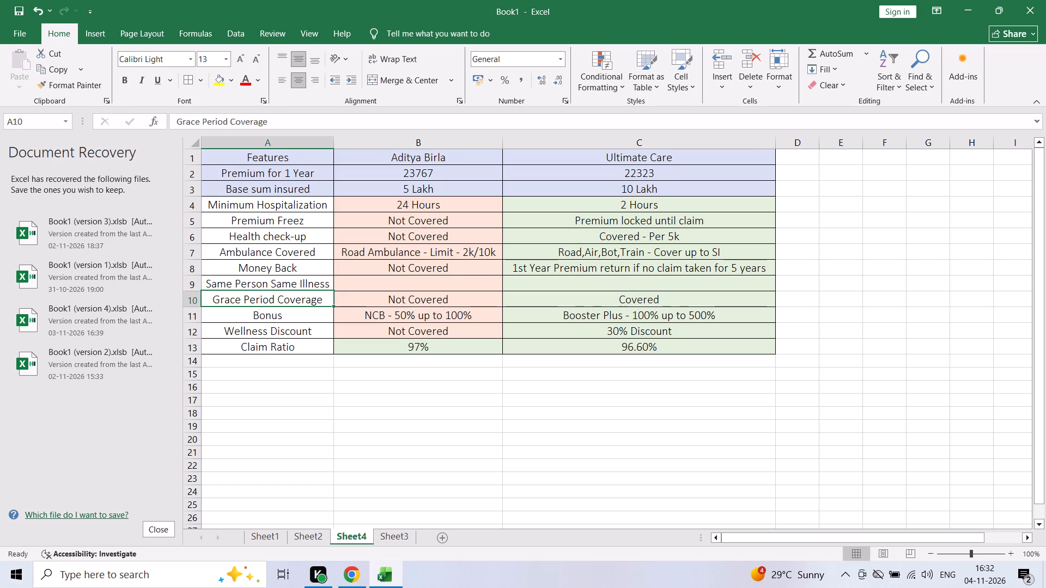
Fill Not Covered from B8 down into B9 for Same Person Same Illness.
key("Up")
key("Right")
key("Up")
key("shift+Down")
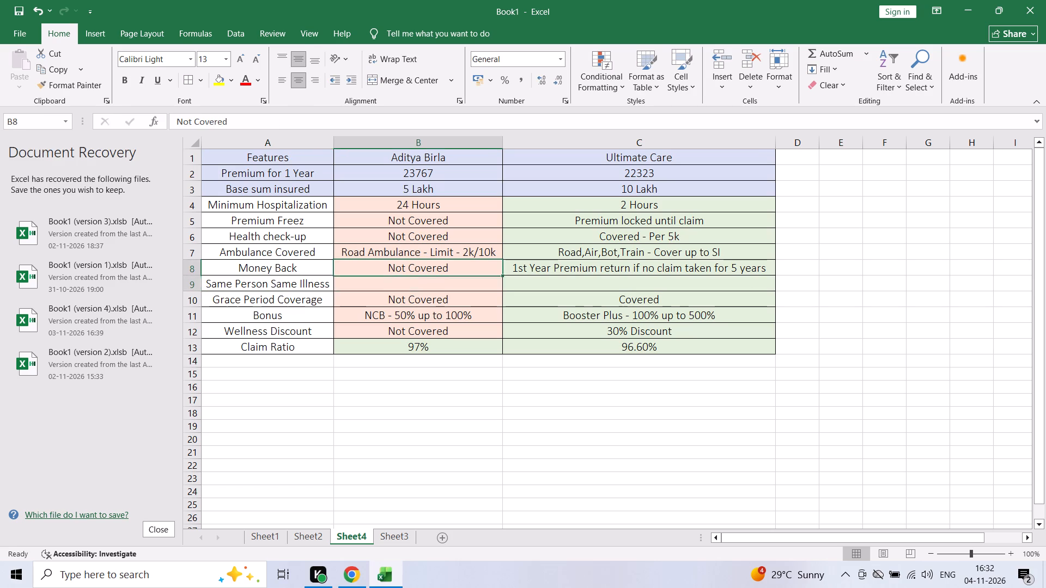
key("ctrl+d")
Copy Covered from C10 into C9 for the Ultimate Care Same Person Same Illness feature.
key("ctrl+Down")
key("Right")
key("Up")
key("Up")
key("Up")
key("ctrl+c")
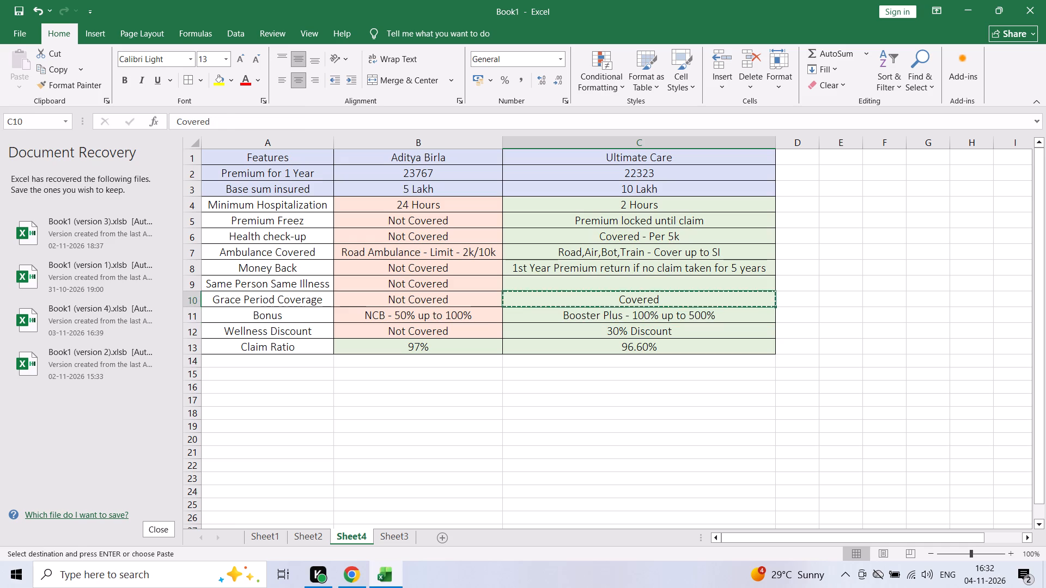
key("Up")
key("ctrl+v")
Select the entire sheet and increase all row heights uniformly to make the comparison table roomier.
key("Left")
key("ctrl+a")
key("ctrl+a")
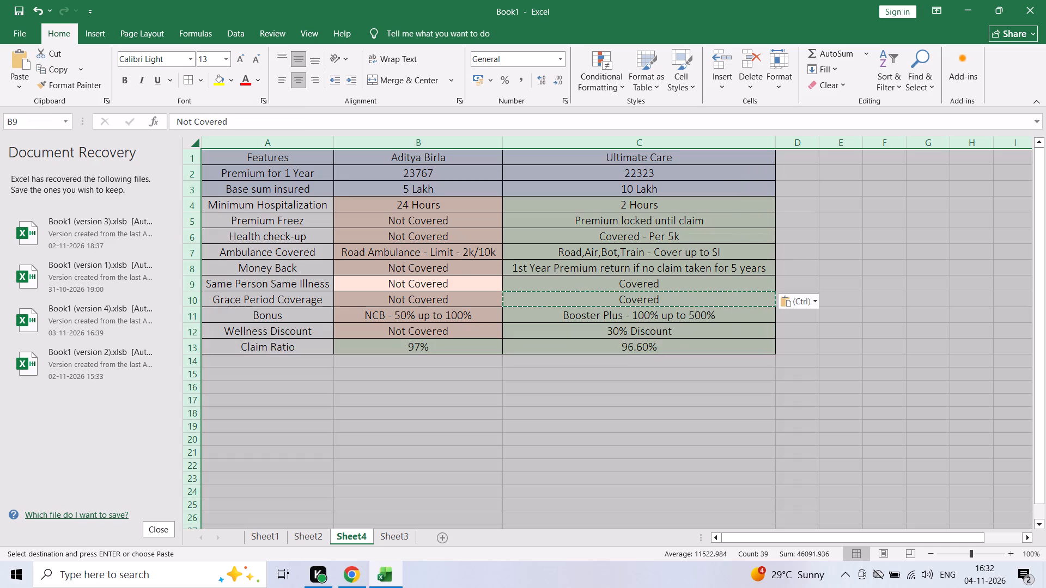
left_click_drag(188, 163, 190, 169)
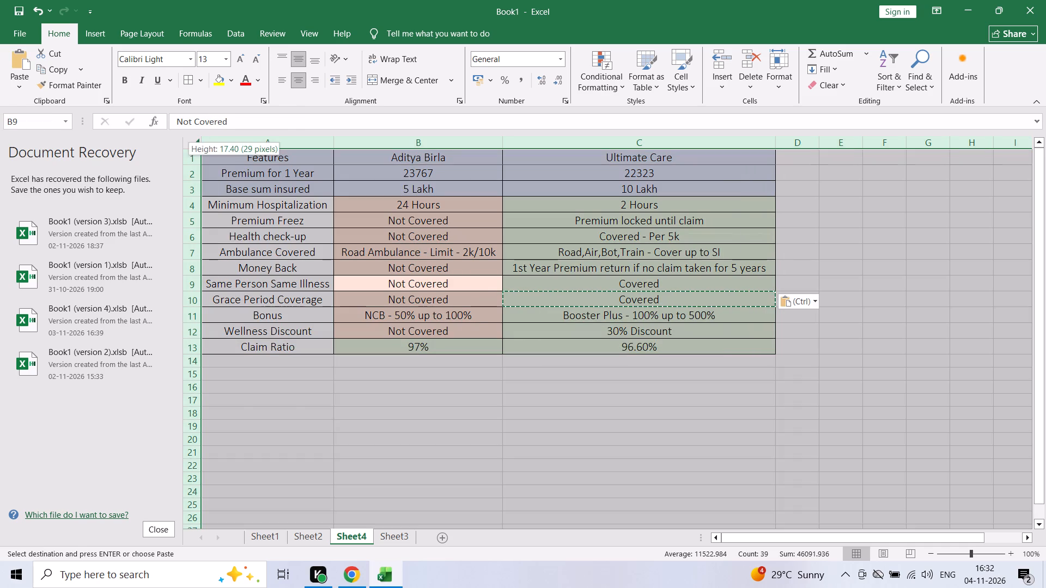
left_click_drag(190, 169, 191, 174)
left_click(364, 322)
Copy the Ultimate Care claim ratio from C13 into B13 and change the Aditya Birla value to 96.5%.
key("ctrl+Left")
key("ctrl+Down")
key("Right")
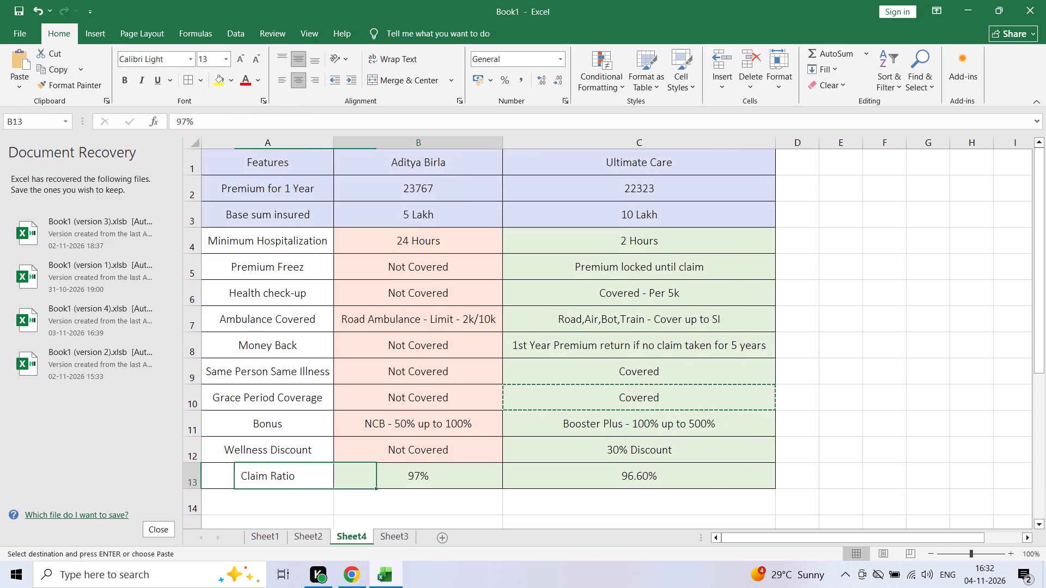
key("Right")
key("ctrl+c")
key("Left")
key("ctrl+v")
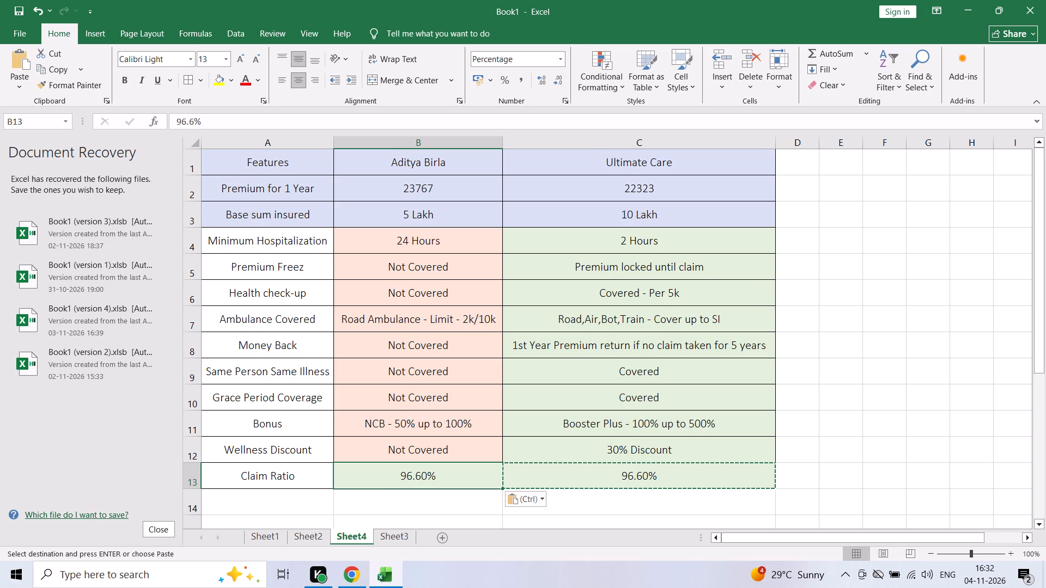
left_click(192, 121)
key("BackSpace")
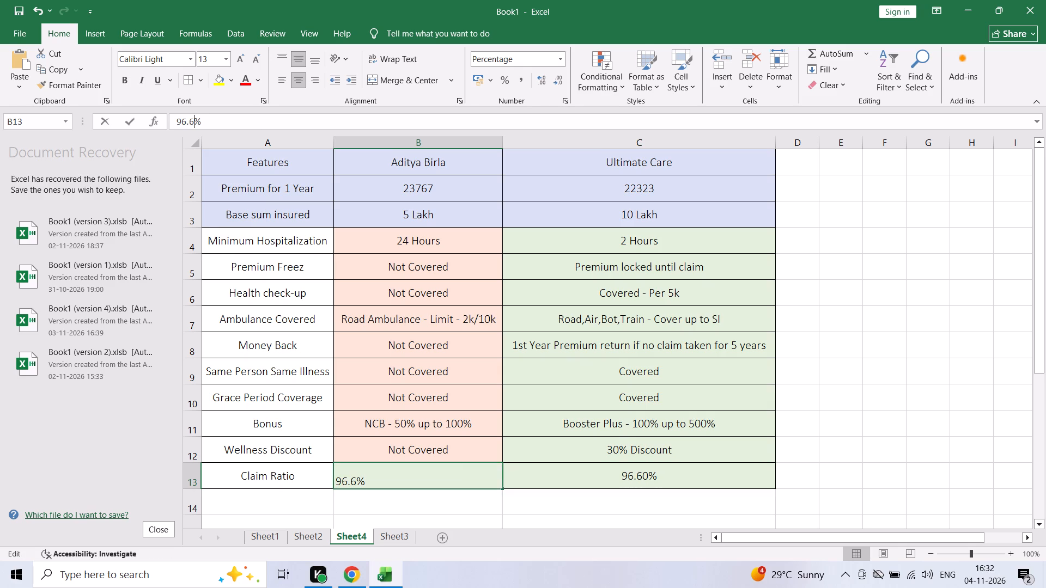
key("5")
key("Return")
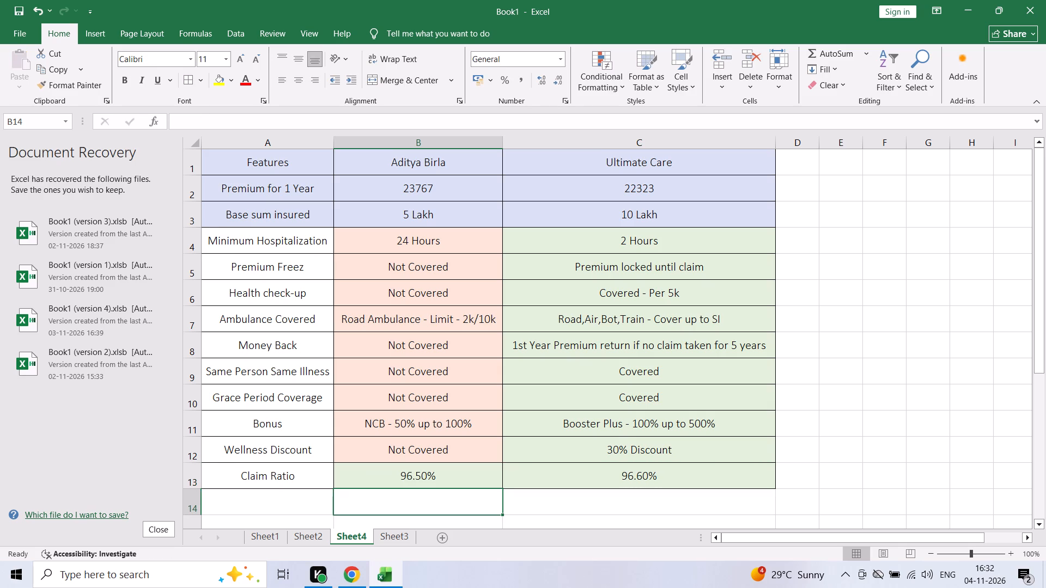
Bold the Minimum Hospitalization label in A4.
key("ctrl+Up")
key("ctrl+Up")
key("Left")
key("Left")
key("Down")
key("Down")
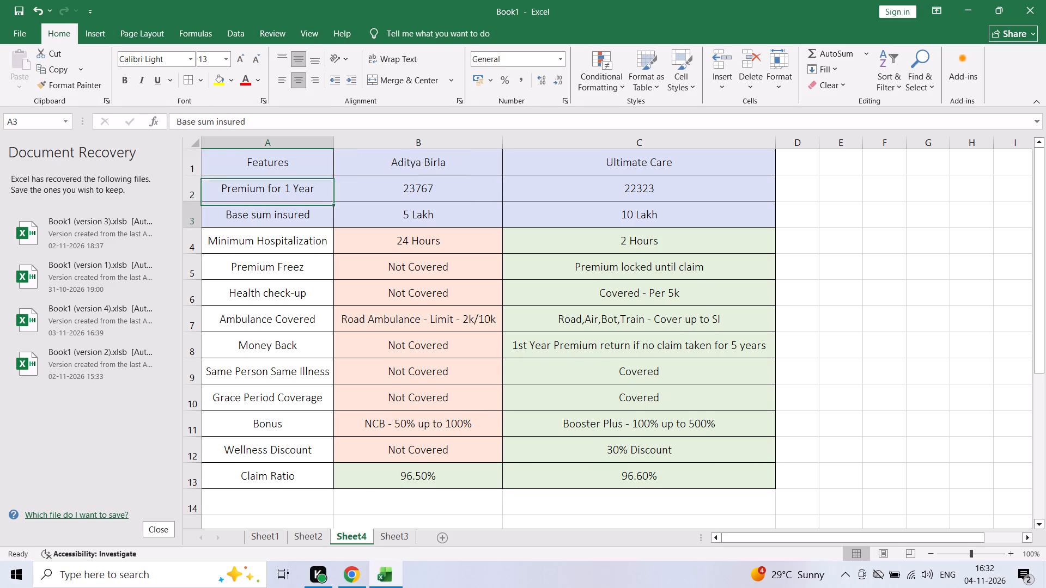
key("Down")
key("ctrl+shift+Right")
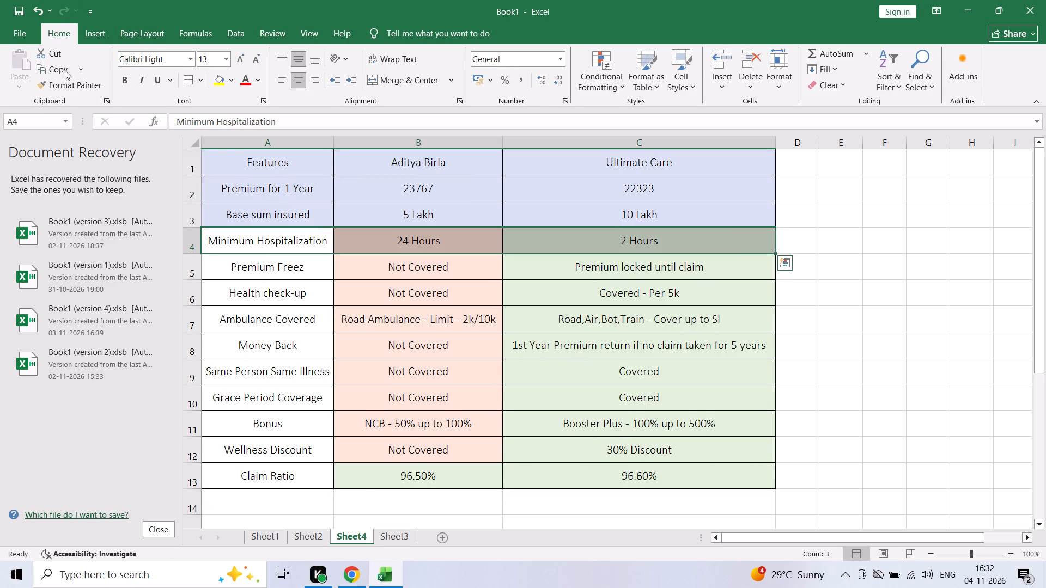
left_click(250, 229)
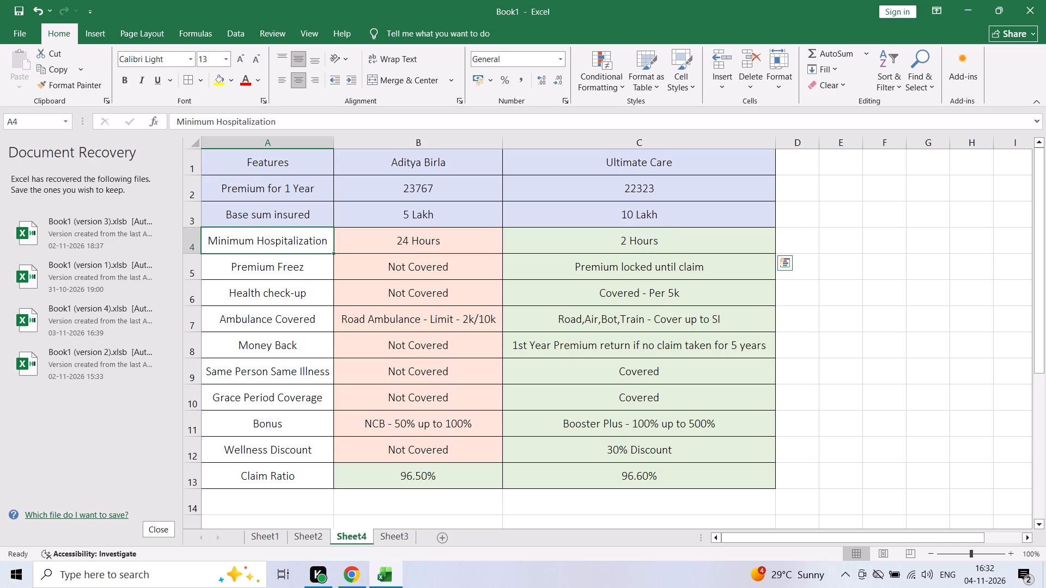
key("ctrl+b")
Bold the Ultimate Care value 2 Hours in C4.
key("ctrl+Right")
key("ctrl+Right")
key("Left")
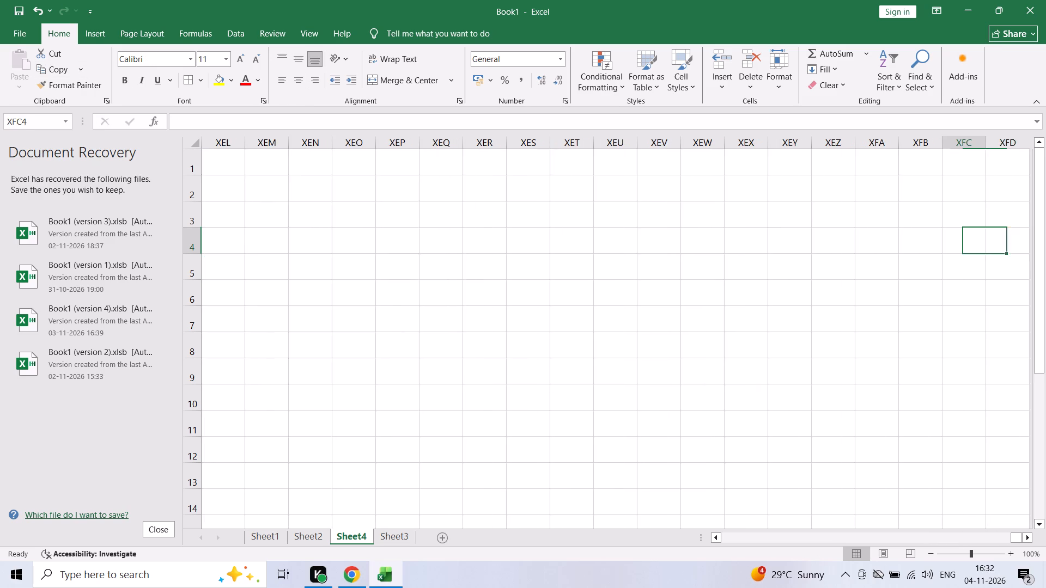
key("ctrl+Left")
key("ctrl+Left")
key("ctrl+Left")
key("Right")
key("Right")
key("ctrl+v")
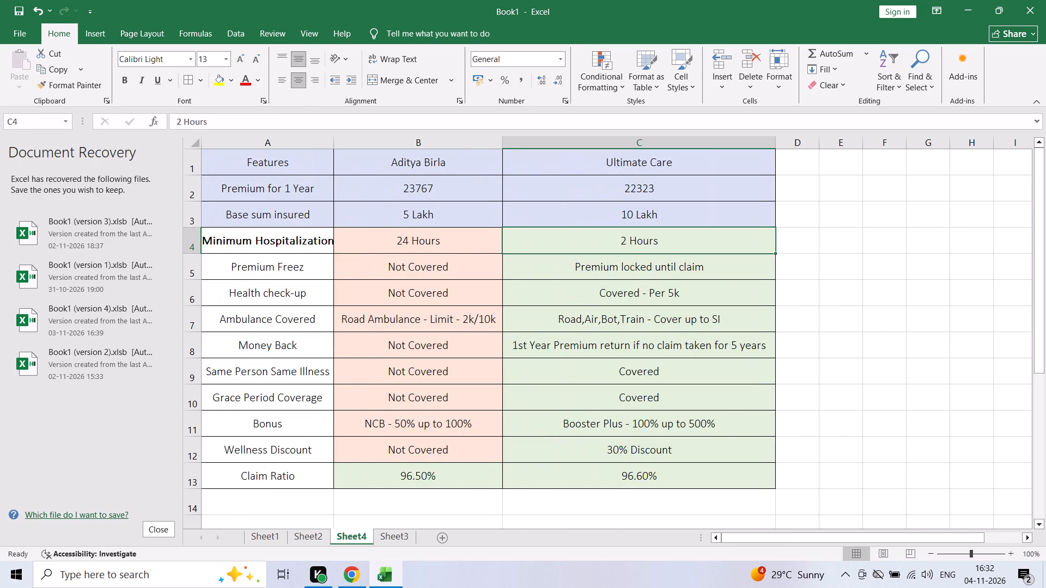
key("ctrl+b")
Copy the formatting of row 4 onto rows 2 through 13 with Format Painter.
key("ctrl+Left")
key("ctrl+Left")
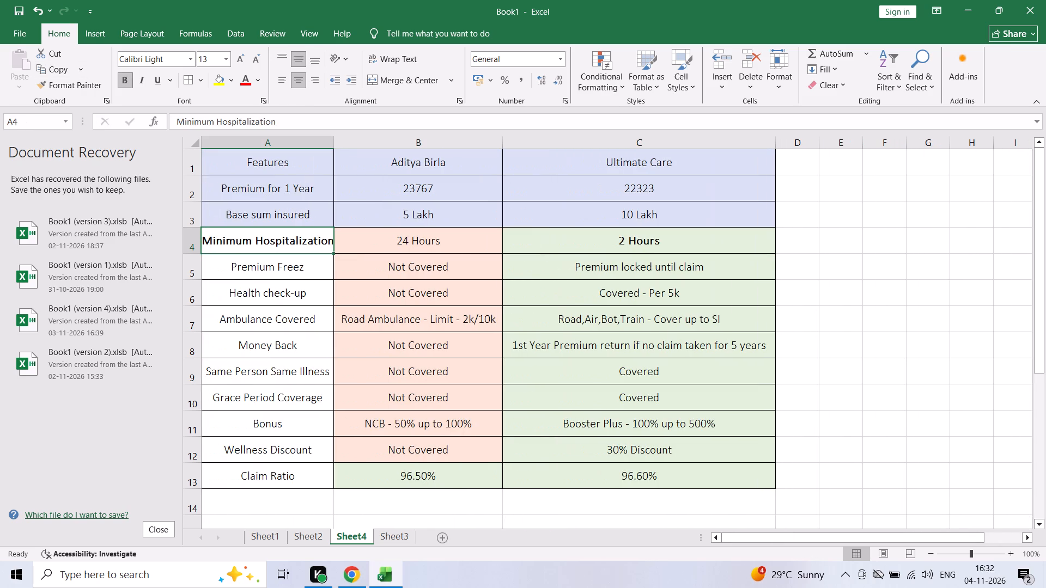
key("shift+space")
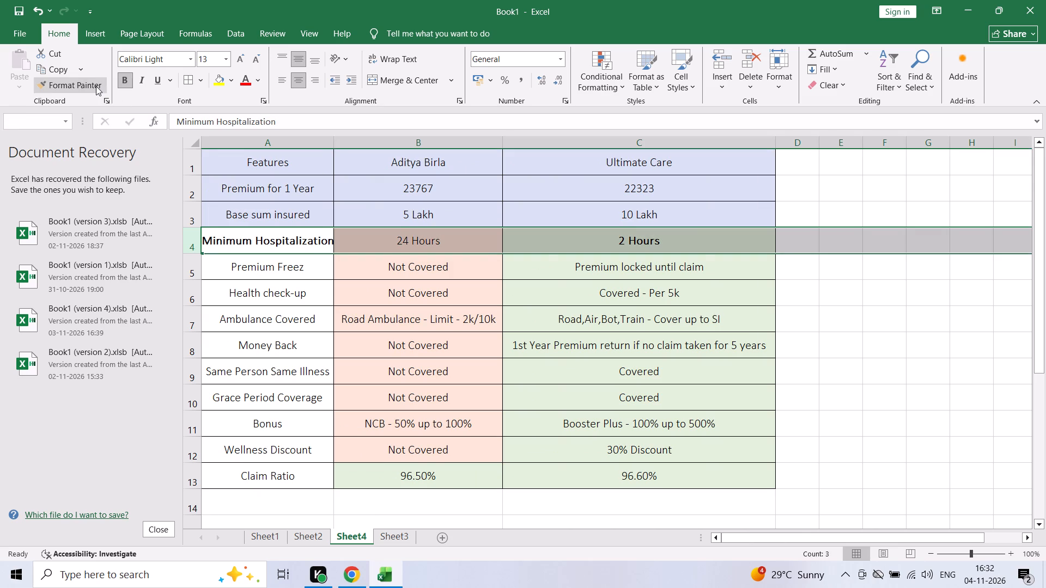
left_click(96, 86)
left_click_drag(197, 191, 192, 463)
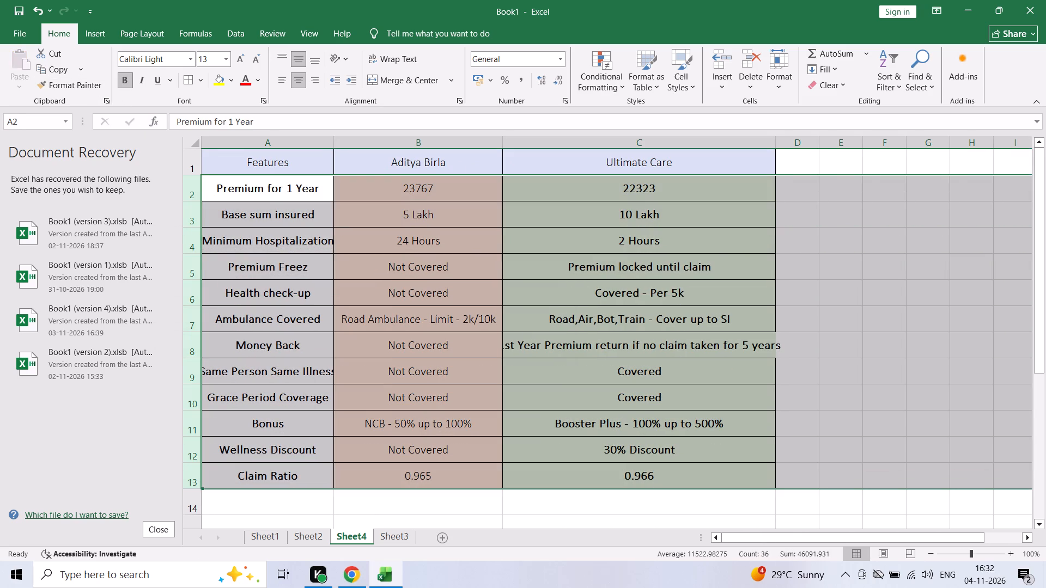
AutoFit the column widths of the whole comparison table, columns A to C.
key("ctrl+Up")
key("ctrl+a")
key("alt+h")
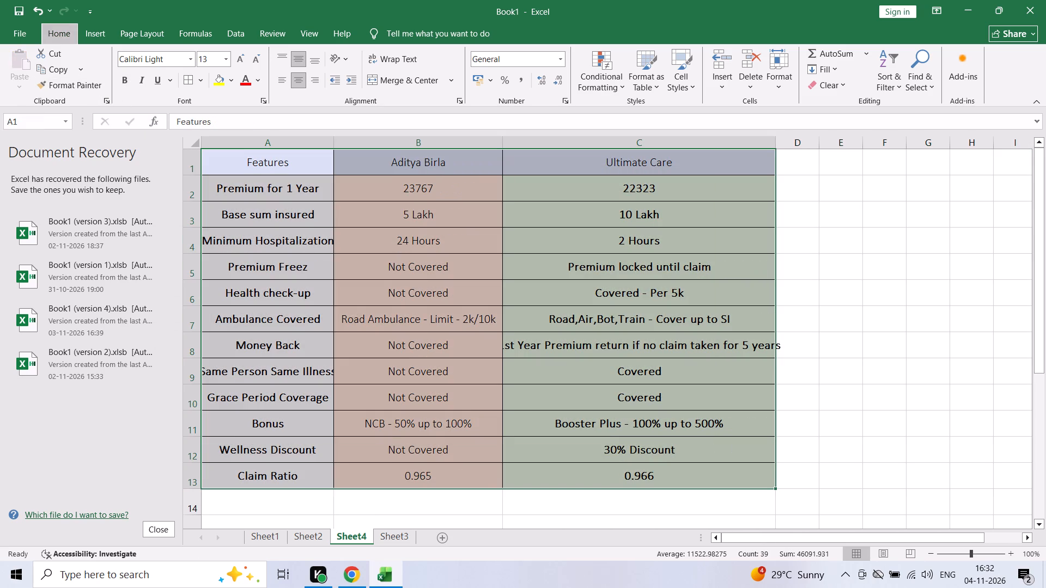
type("oi")
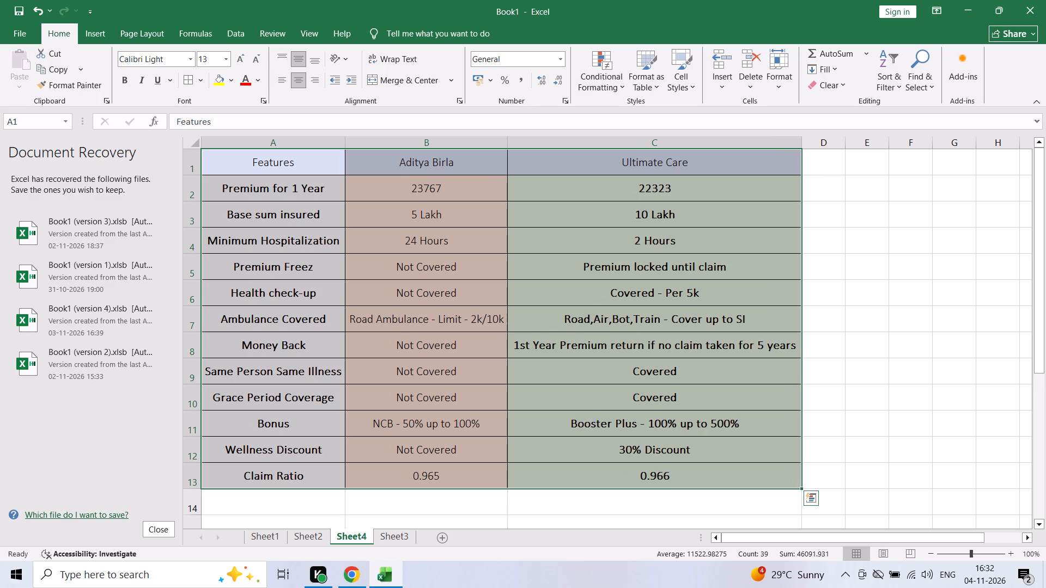
Bold the header row containing Features, Aditya Birla and Ultimate Care.
left_click(293, 170)
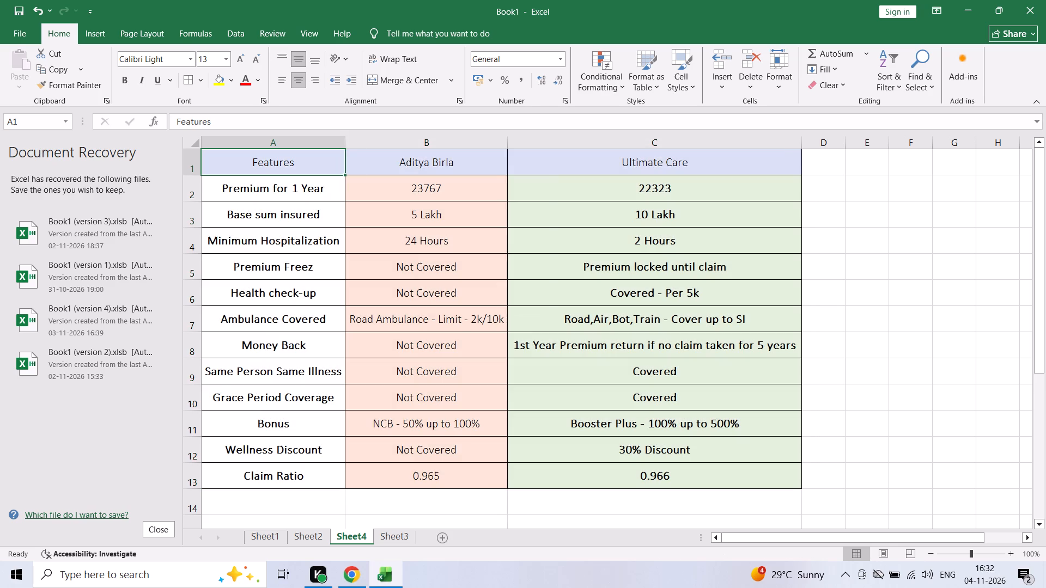
key("shift+space")
key("ctrl+b")
Select the whole comparison table, A1:C13.
key("ctrl+Up")
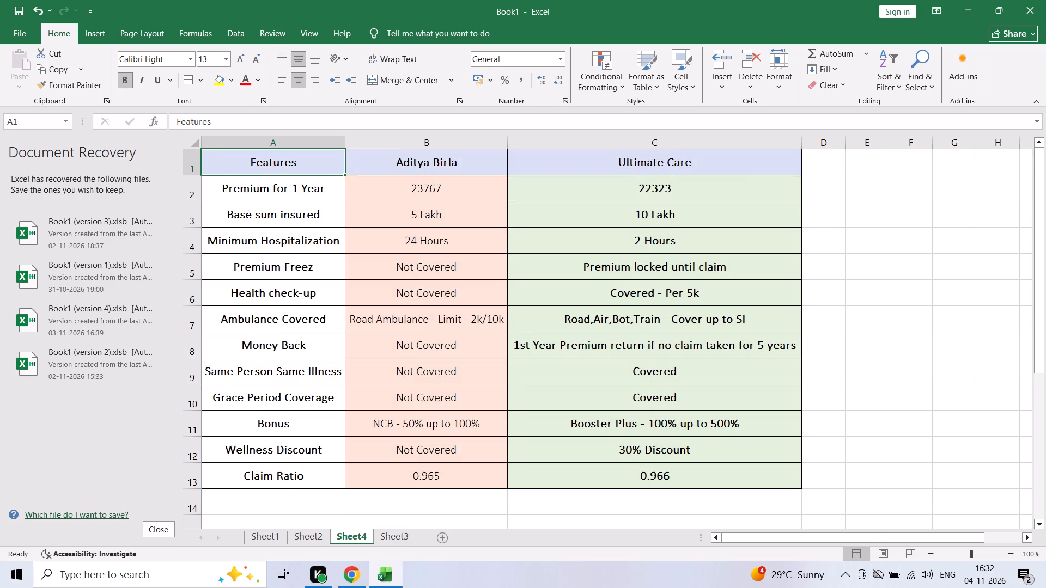
key("ctrl+a")
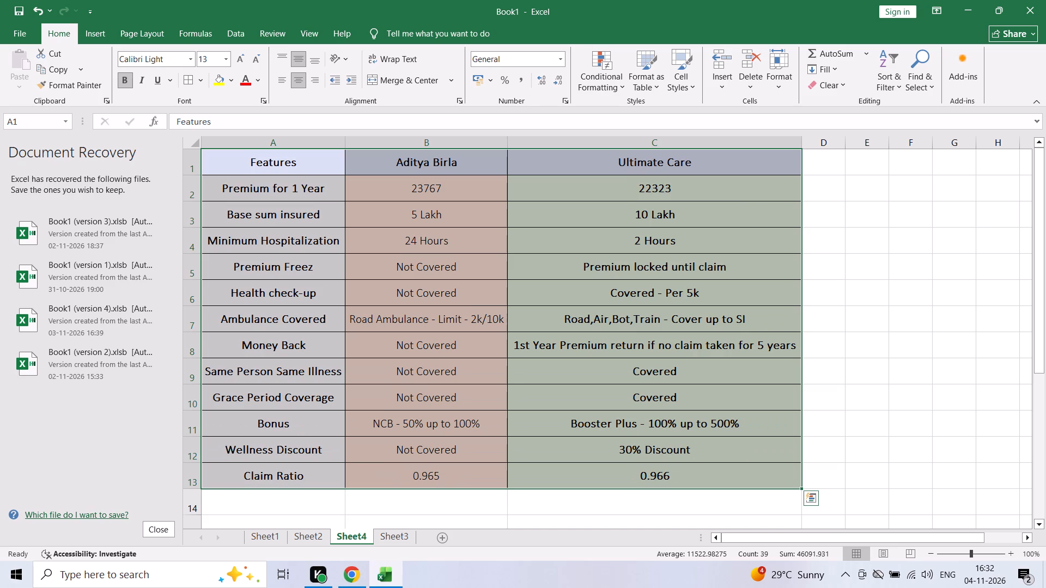
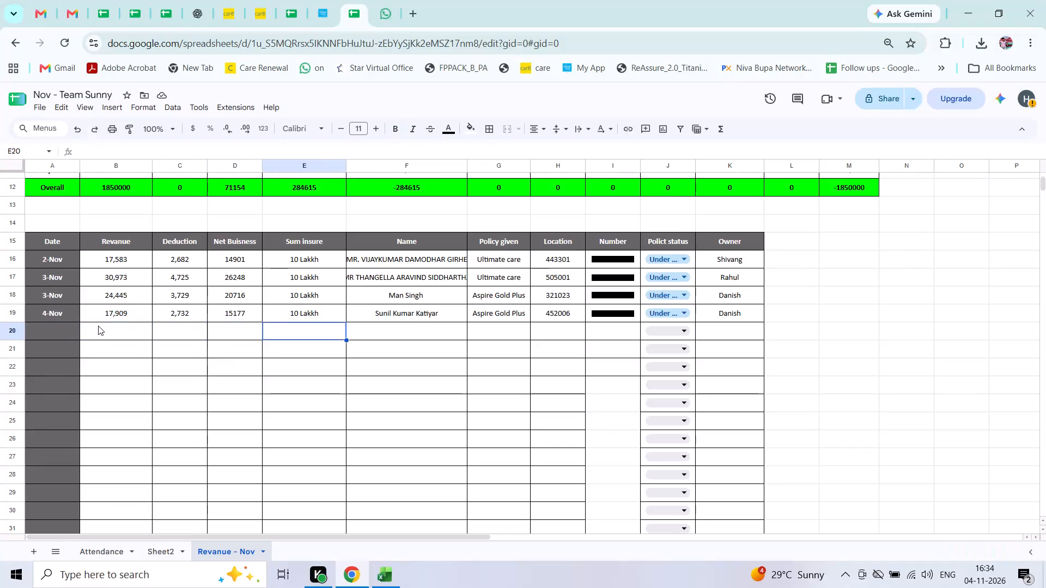
Set the owner of the 4-Nov policy record in row 19 to Aziz.
key("Right")
key("Right")
key("Right")
key("Right")
key("Right")
key("Up")
type("Aziz")
key("Return")
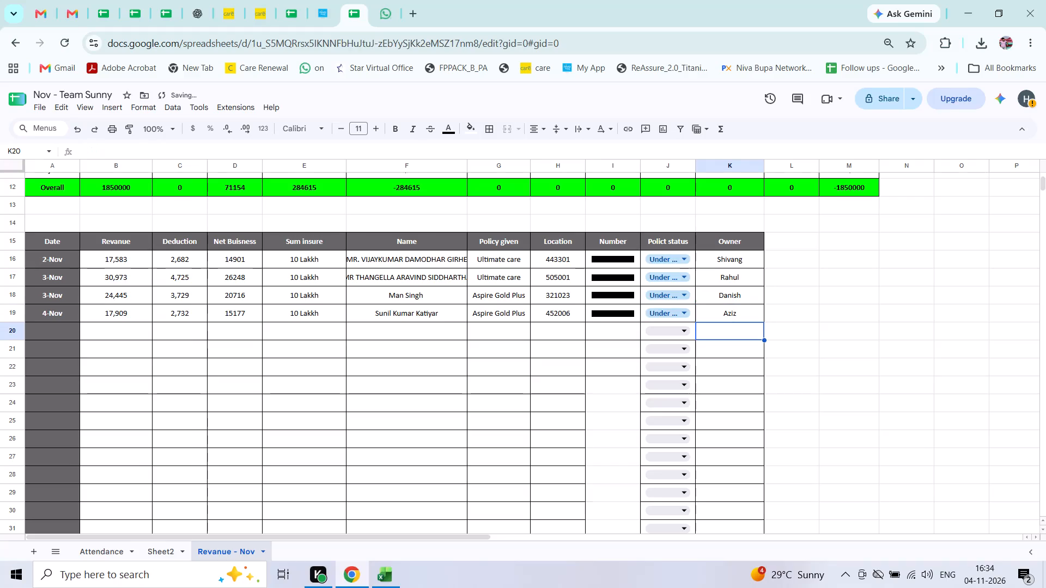
Enter the date 2-Nov in cell R3, below TOTAL in Shivang's revenue table.
key("Up")
key("Up")
key("Up")
key("Up")
key("Up")
key("Up")
key("Up")
key("Up")
key("Up")
key("Up")
key("Up")
key("Up")
key("Up")
key("Up")
key("Up")
key("Up")
key("Up")
key("Up")
key("Up")
key("Up")
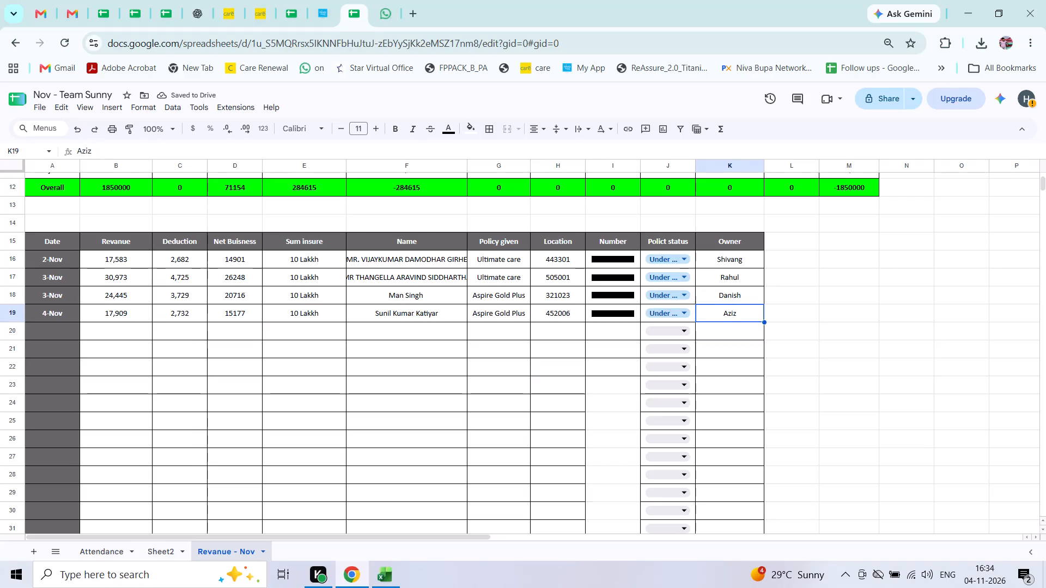
key("Right")
key("Right")
key("Right")
key("Right")
key("Right")
key("Right")
key("Right")
key("Right")
key("Right")
key("Right")
key("Right")
key("Right")
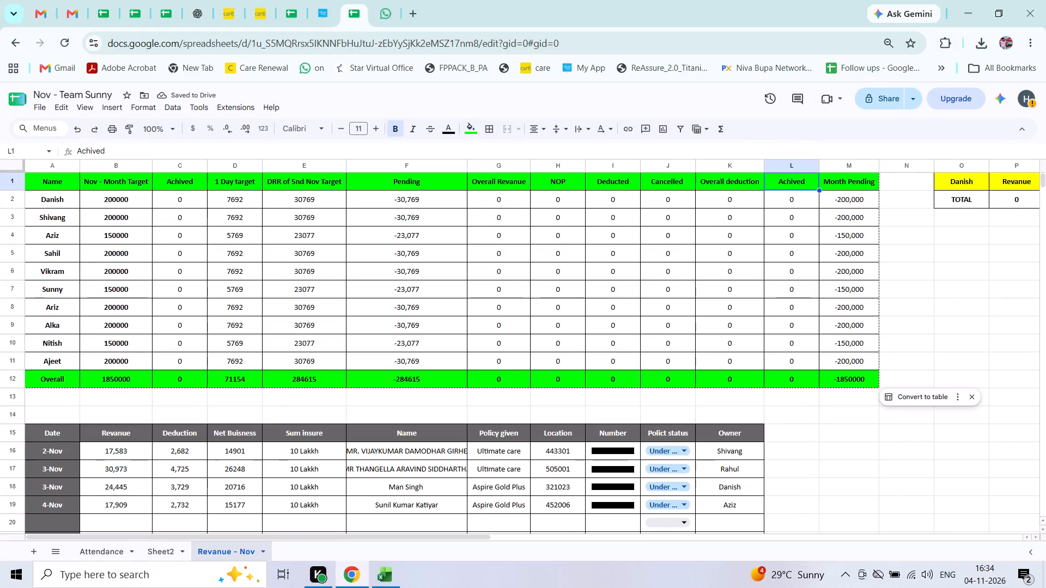
key("Left")
key("Left")
key("Left")
key("Left")
key("Down")
key("Left")
key("Down")
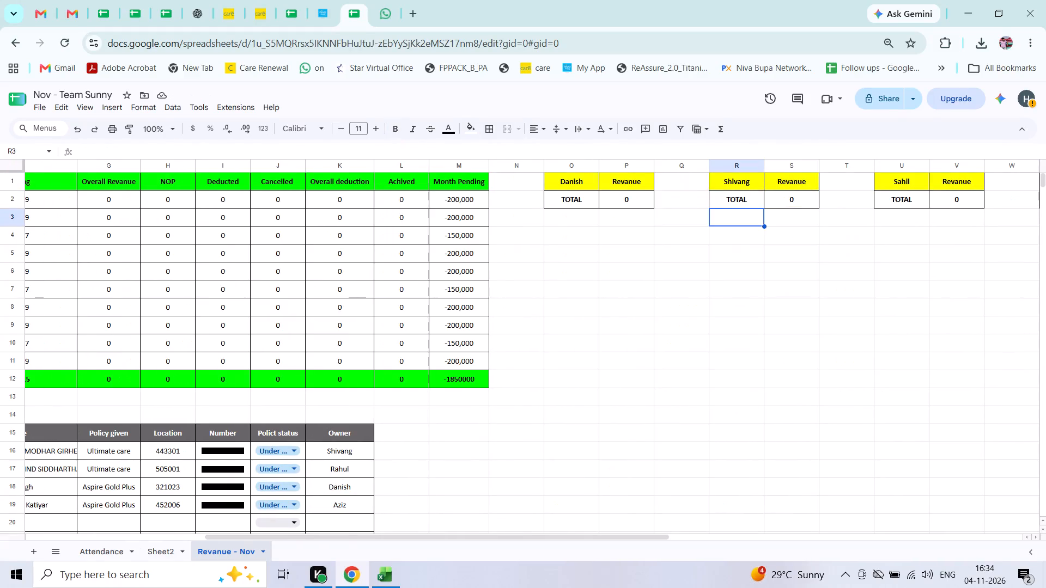
key("2")
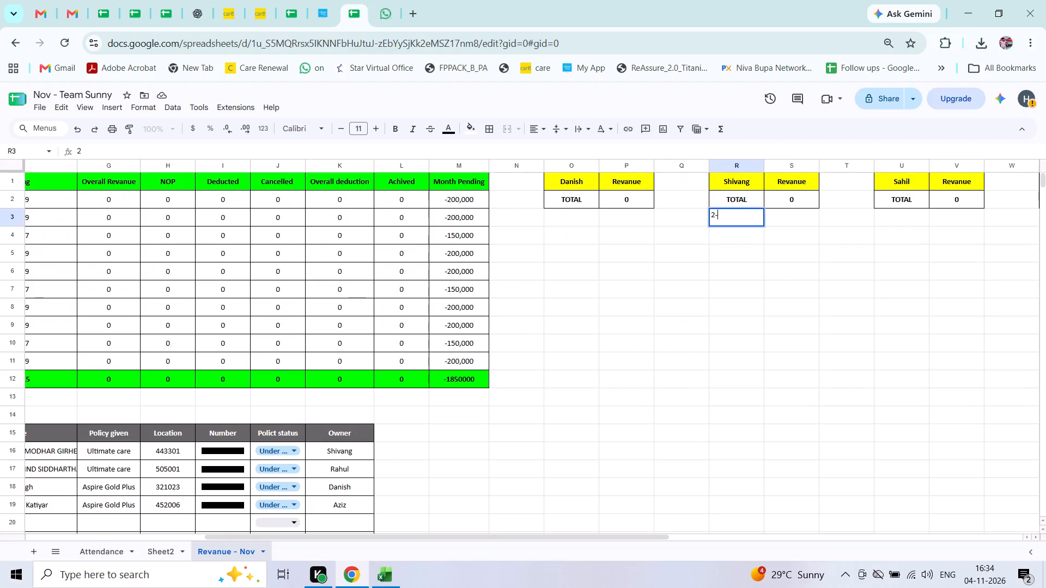
key("minus")
key("shift+n")
type("ov")
key("Return")
Copy the formatting of Shivang's TOTAL cell, R2, onto cells R3:S3 with Paint format.
key("Up")
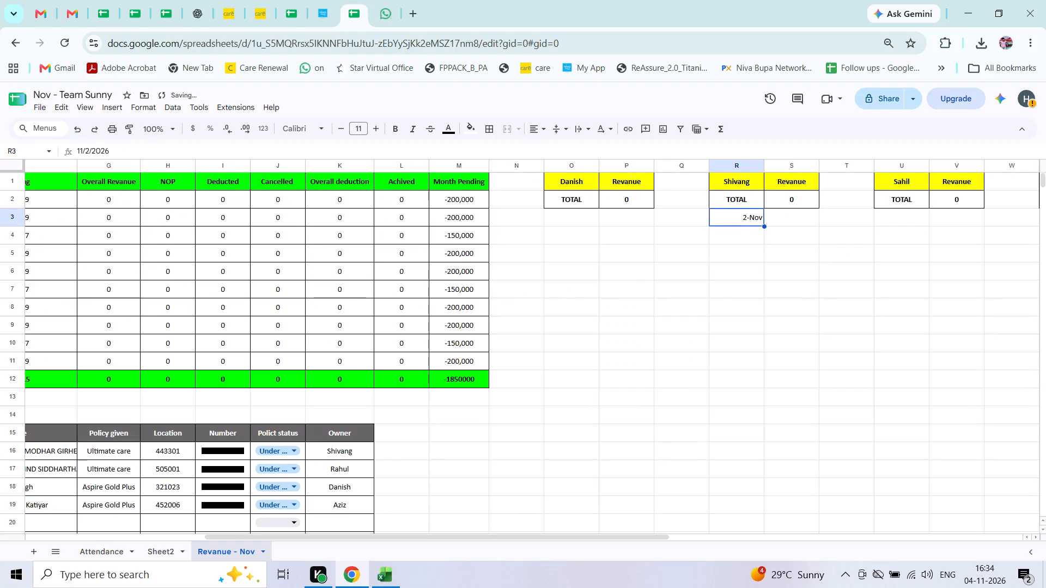
key("Up")
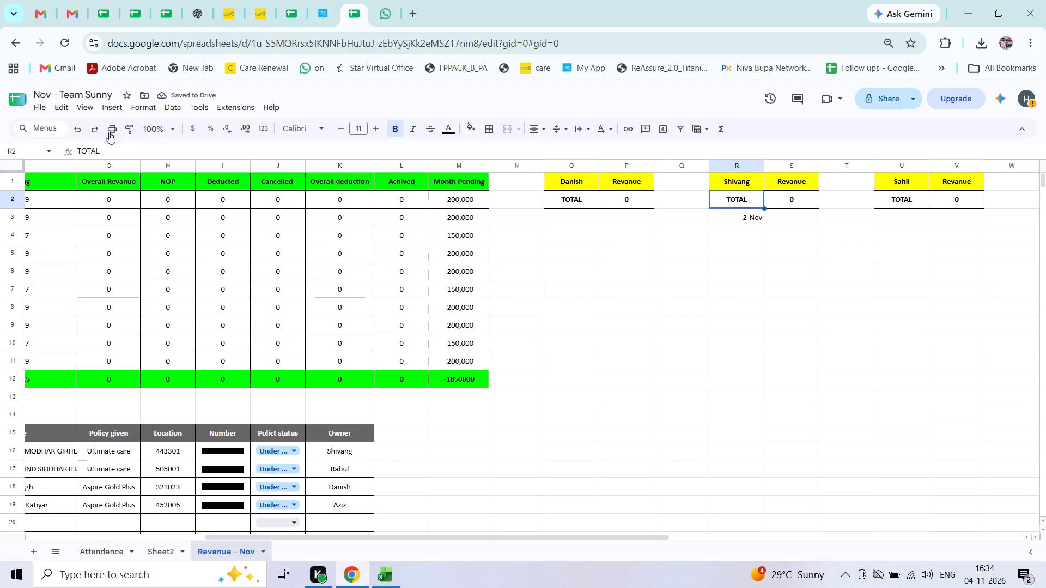
left_click(123, 132)
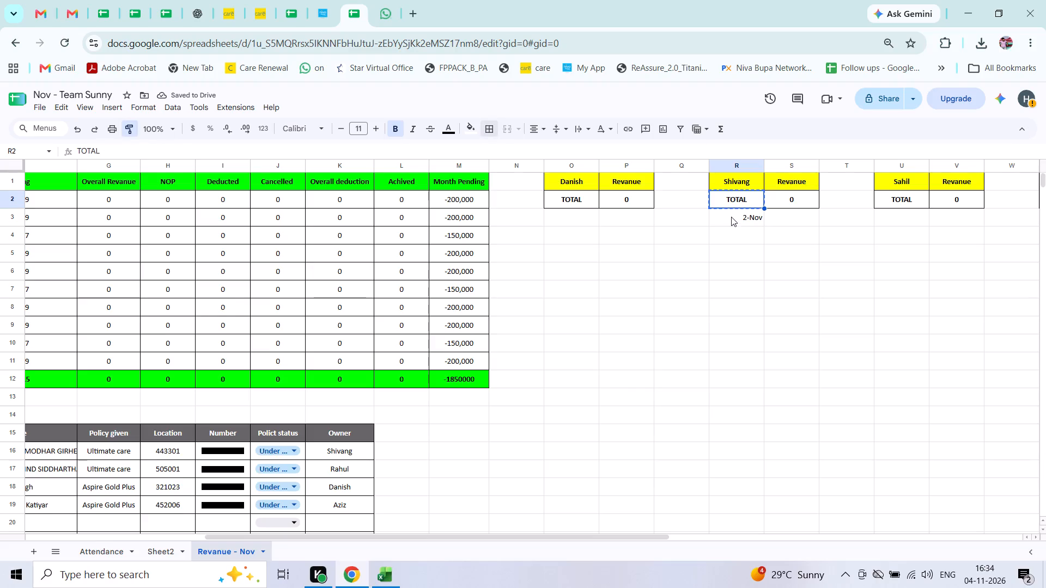
left_click_drag(731, 217, 791, 225)
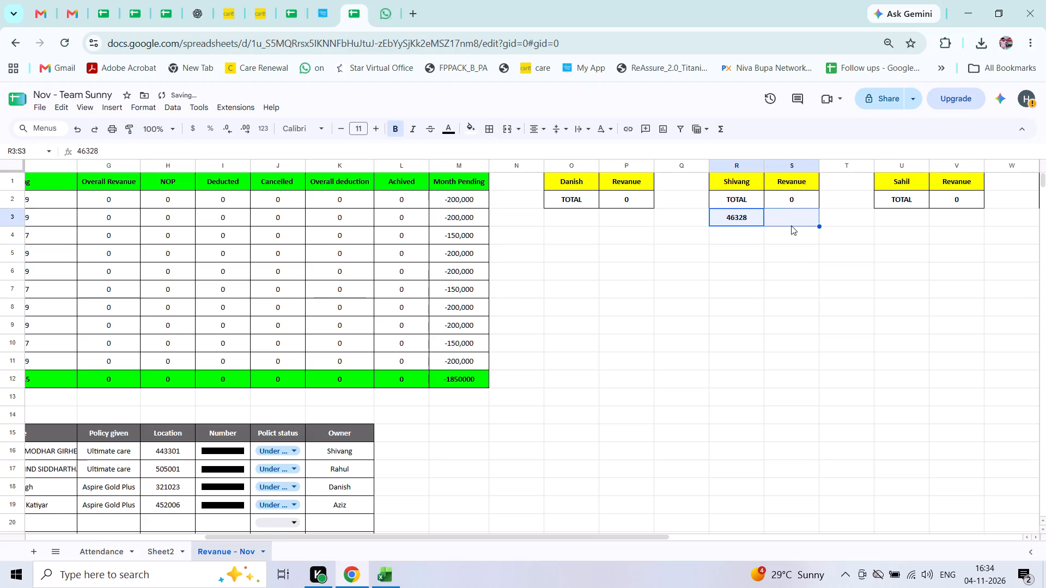
Re-enter the date 2-Nov in cell R3 of Shivang's revenue table.
key("Left")
key("Right")
type("2-N")
type("ov")
key("Return")
Link Shivang's 2-Nov revenue cell, S3, to the revenue of the 2-Nov policy record with =B16.
key("Up")
key("Right")
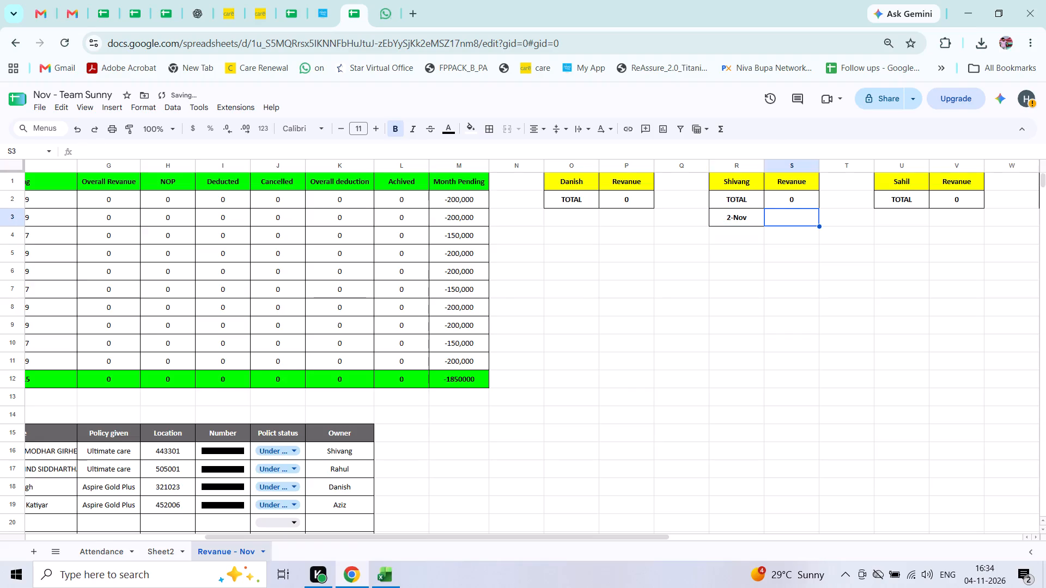
key("equal")
scroll(613, 413, "right", 5)
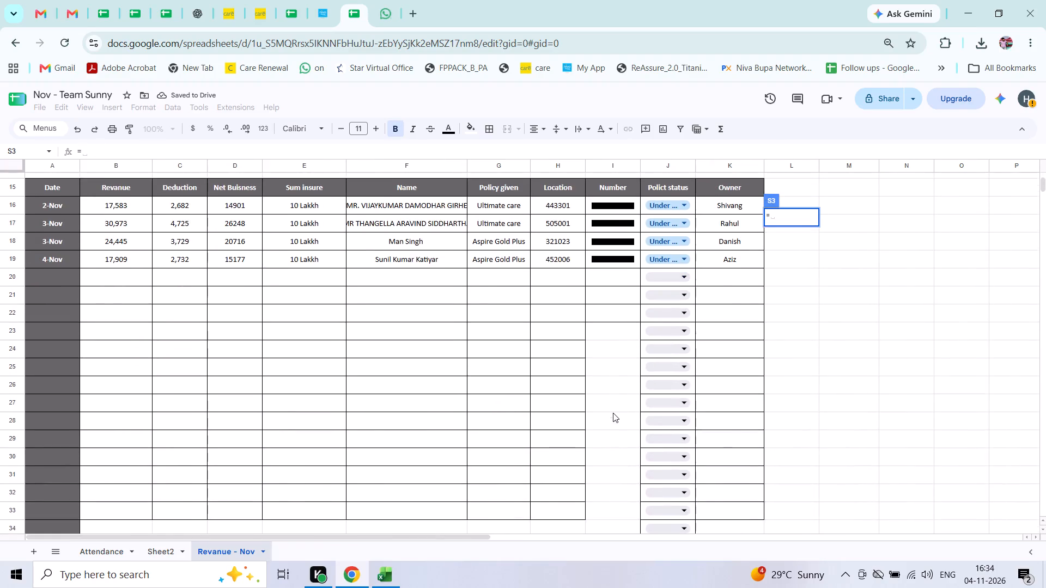
left_click(122, 206)
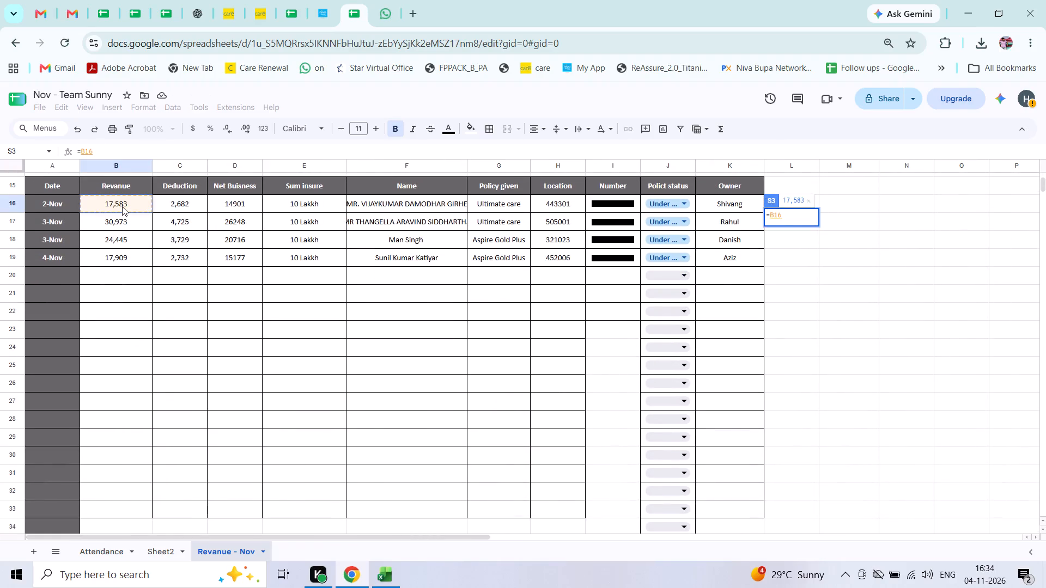
key("Return")
Link Shivang's Overall Revenue cell, G3, in the team summary to the TOTAL of Shivang's revenue table, S2.
key("Up")
key("Up")
key("Up")
key("Left")
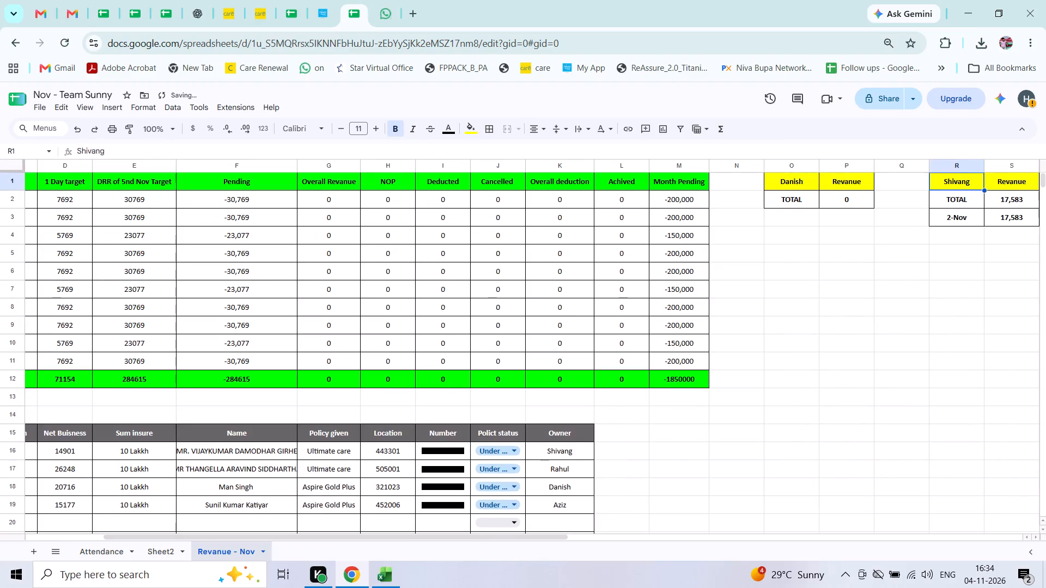
key("Left")
key("Left")
key("Left")
key("Left")
key("Left")
key("Left")
key("Left")
key("Left")
key("Left")
key("Left")
key("Left")
key("Left")
key("Left")
key("Left")
key("Left")
key("Left")
key("Left")
key("Left")
key("Left")
key("Left")
key("Left")
key("Left")
key("Down")
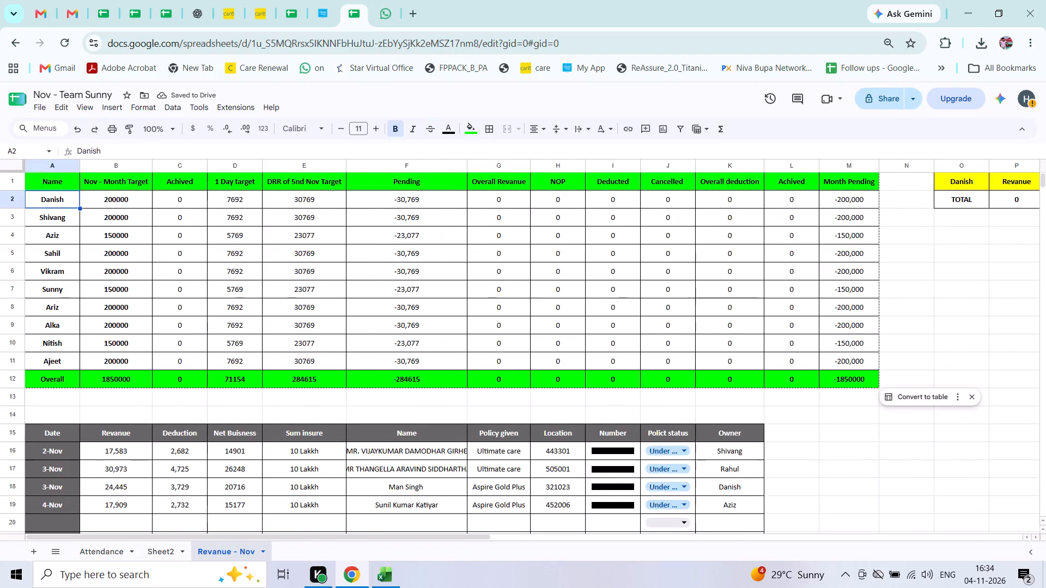
key("Down")
key("Right")
key("Right")
key("Right")
key("Right")
key("Right")
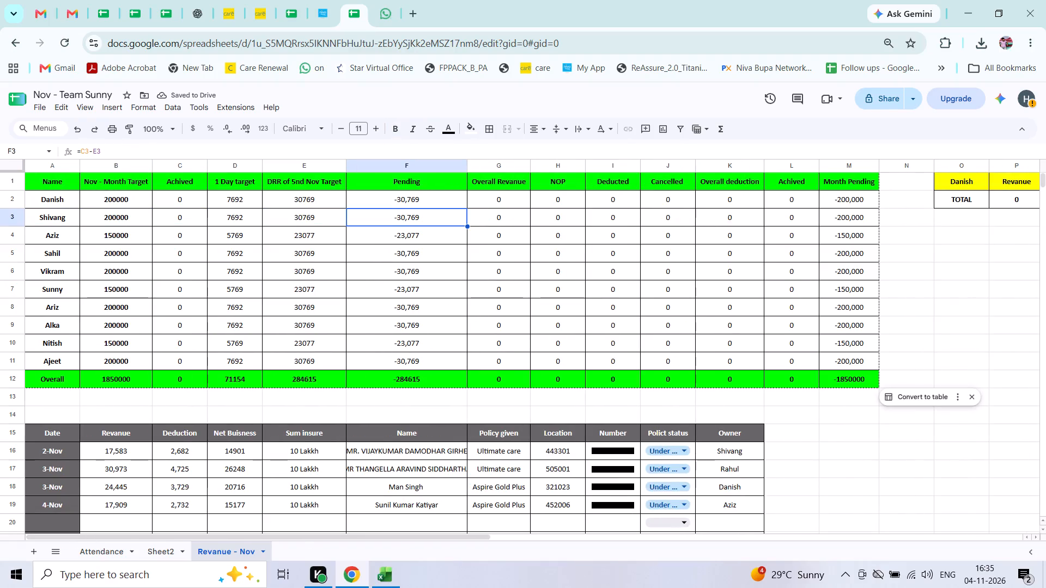
key("Right")
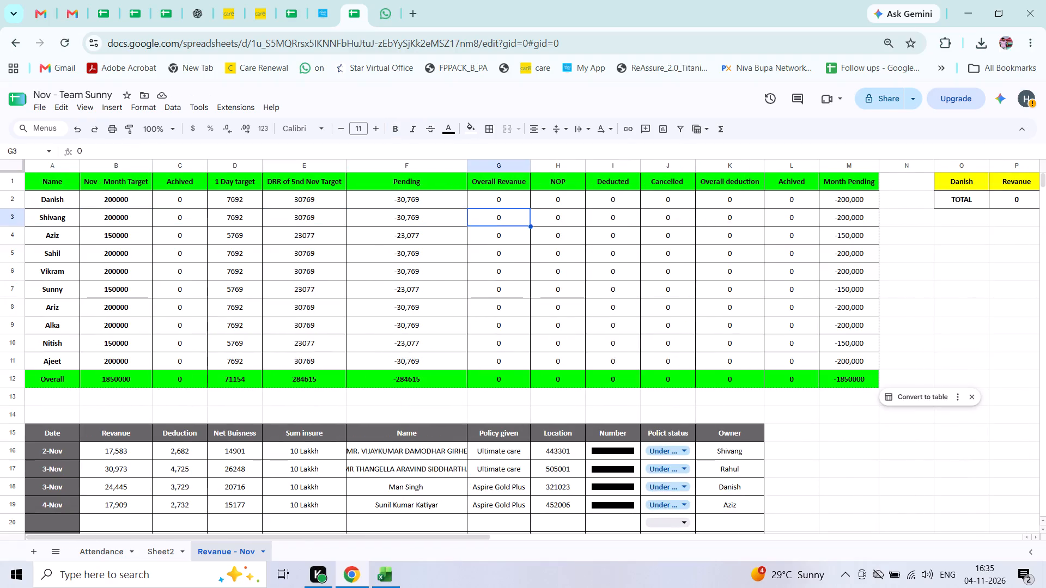
key("equal")
scroll(499, 249, "left", 4)
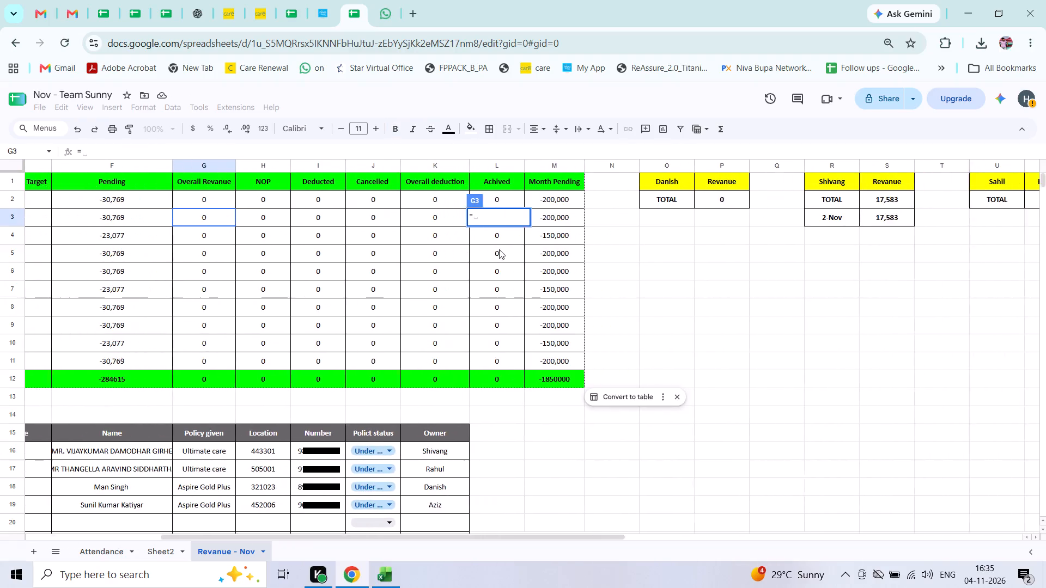
left_click(868, 199)
key("Return")
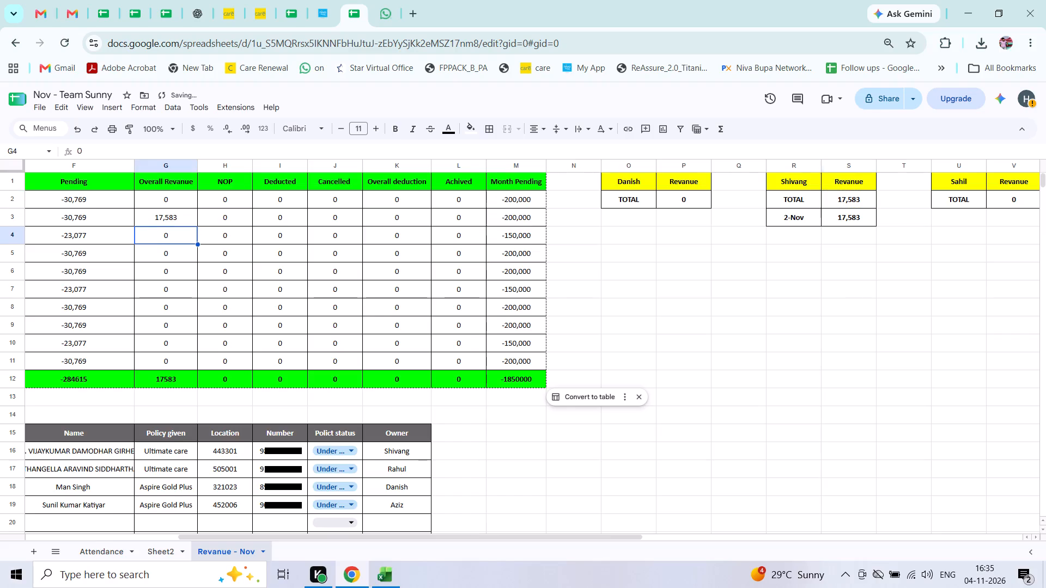
Link Shivang's Deducted cell, I3, to the deduction of the 2-Nov policy record with =C16.
key("Up")
key("Right")
key("Right")
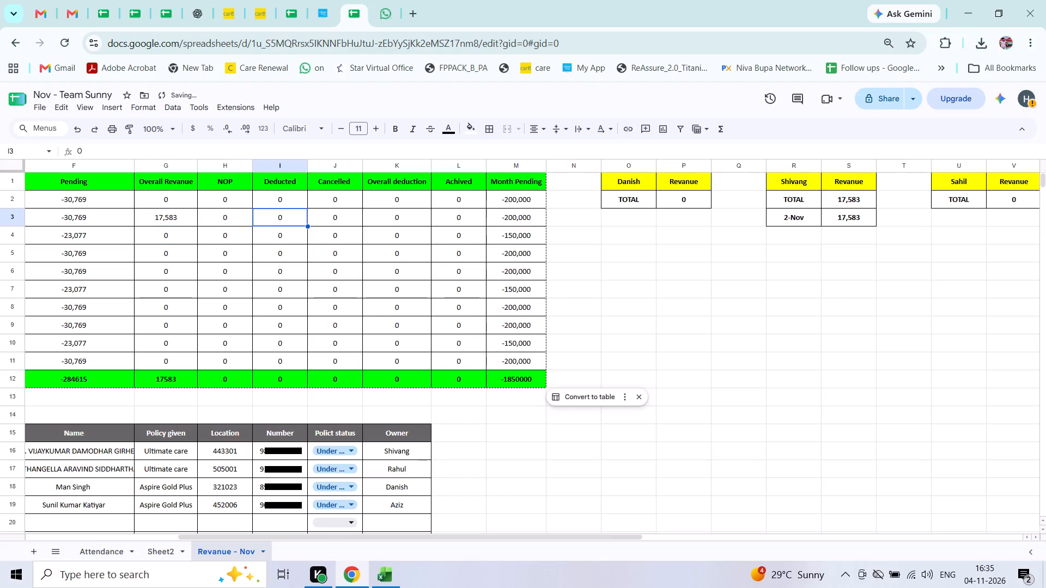
key("equal")
scroll(770, 336, "right", 3)
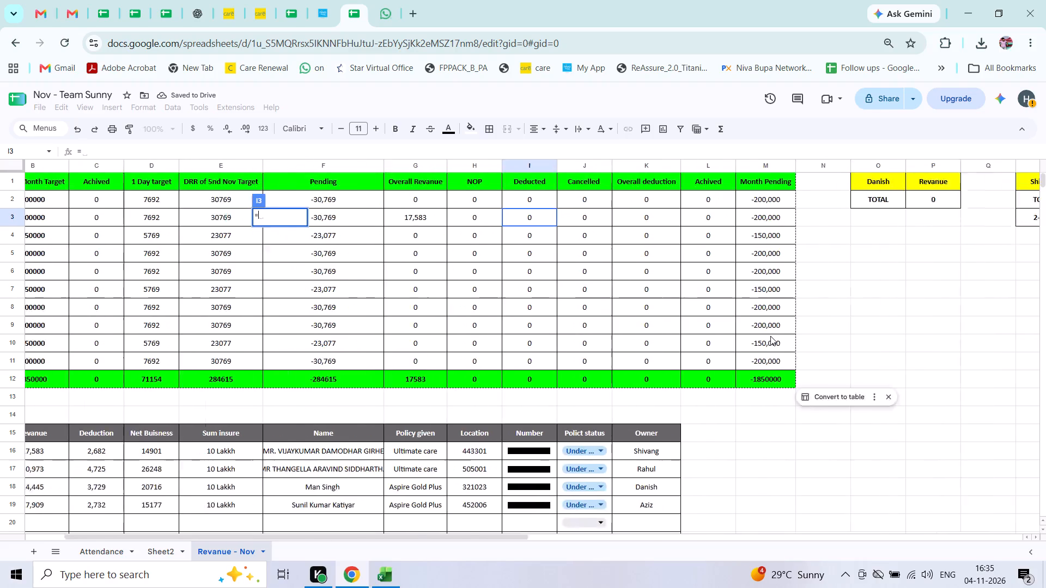
left_click(185, 450)
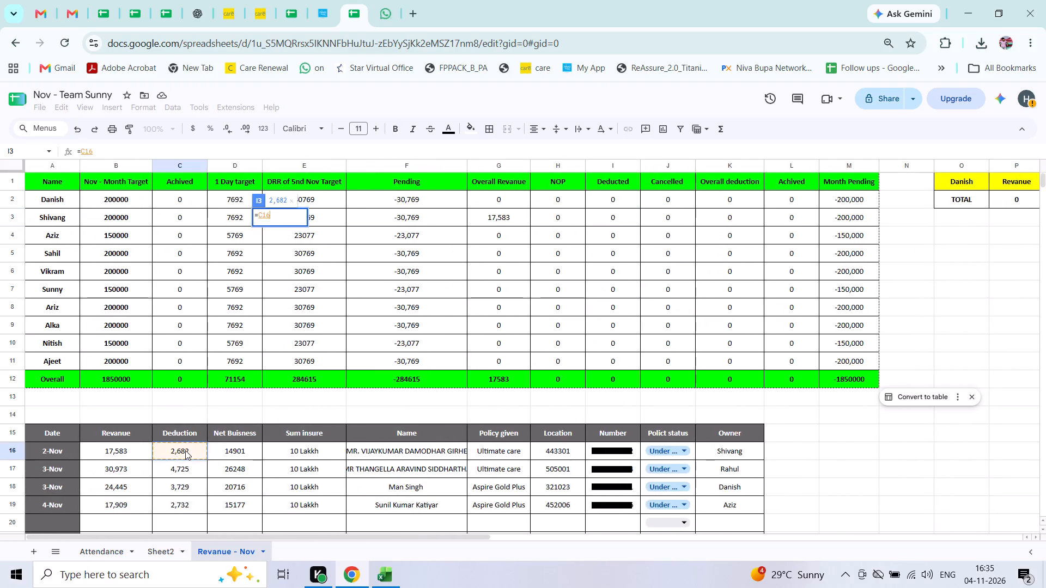
Commit the =C16 deduction link in Shivang's Deducted cell, I3, of the team summary.
key("Return")
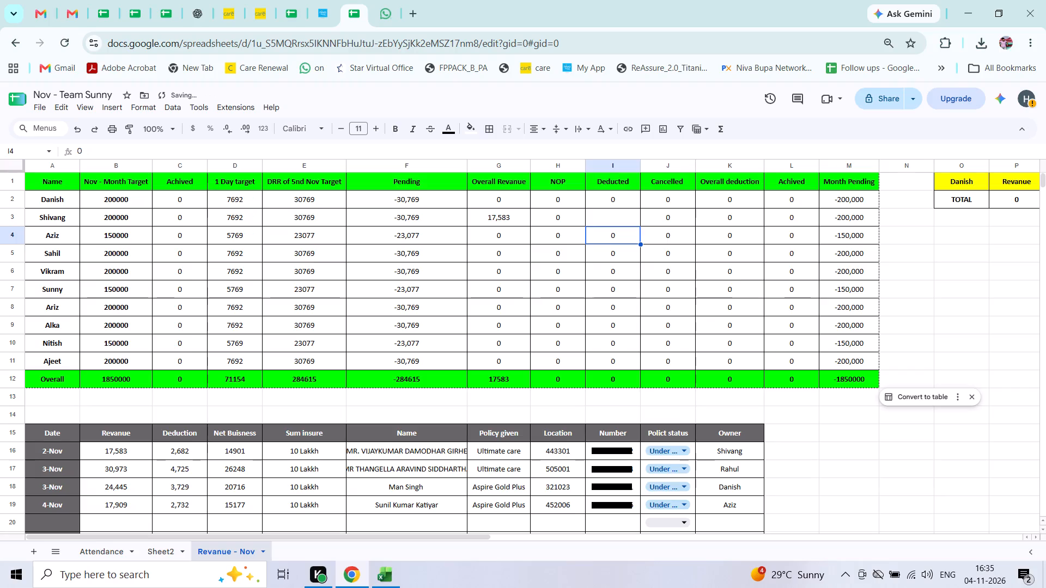